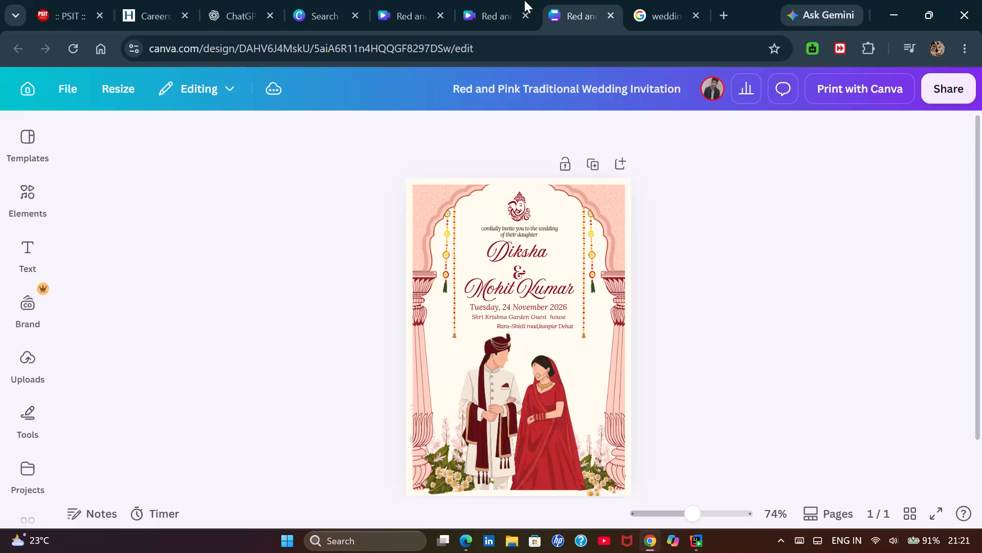
Switch to the Red and Gold Ornate Mandala video invitation and play through its scenes to review them.
{"action": "left_click", "coordinate": [408, 0]}
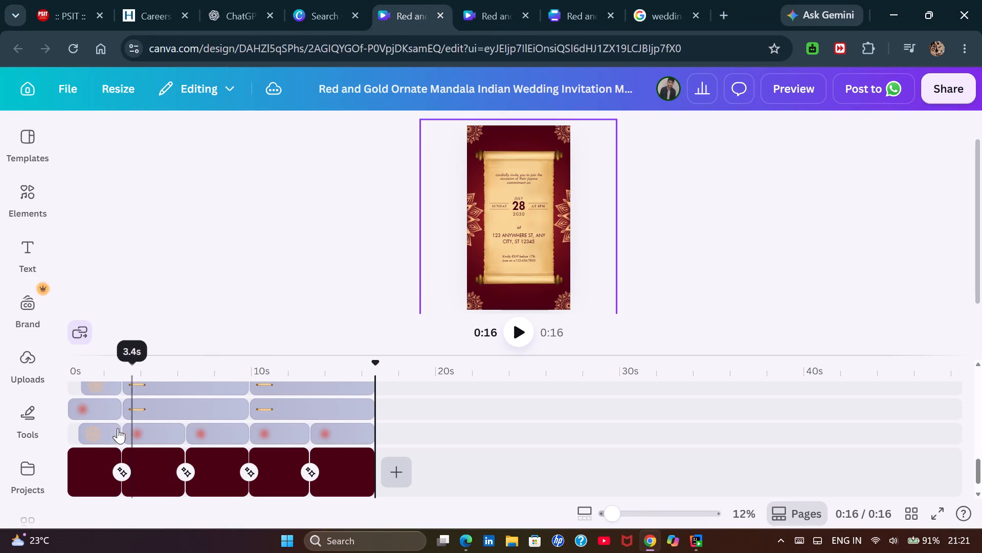
{"action": "left_click", "coordinate": [519, 339]}
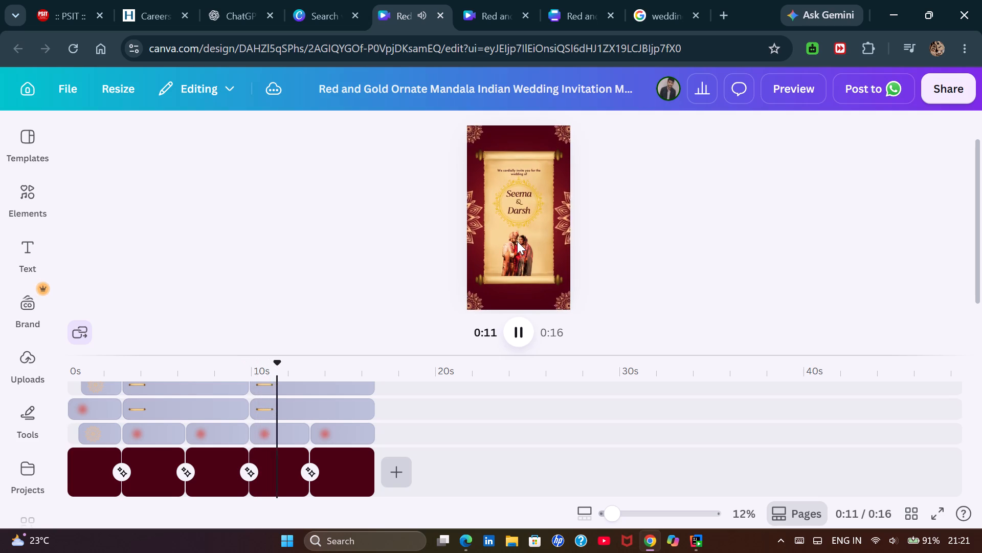
{"action": "left_click", "coordinate": [526, 199]}
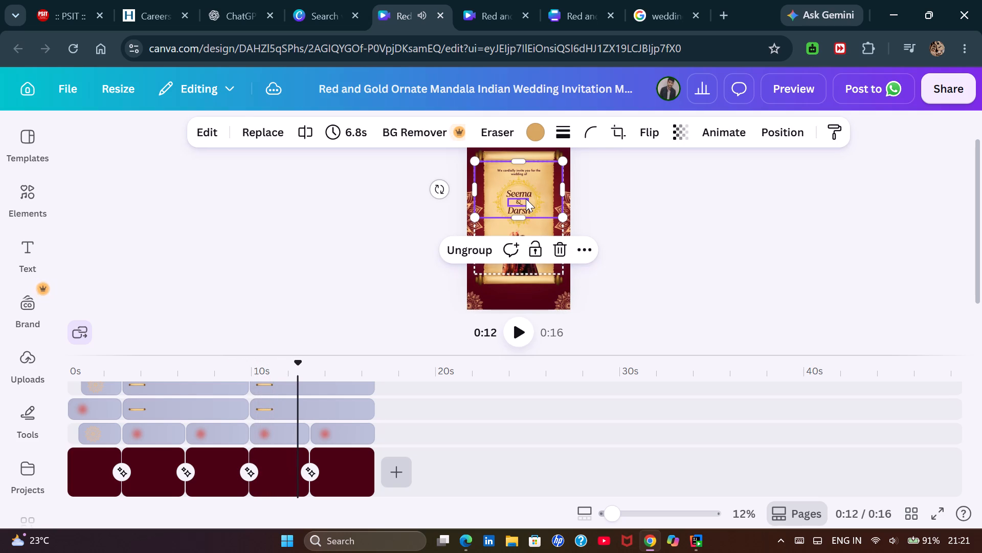
{"action": "left_click", "coordinate": [299, 366]}
{"action": "left_click", "coordinate": [114, 365]}
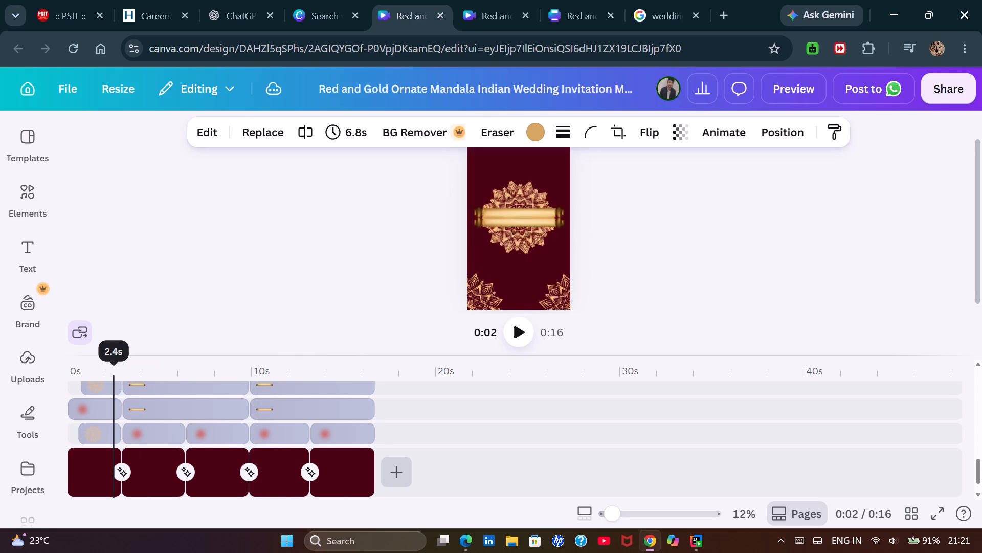
{"action": "left_click", "coordinate": [88, 363]}
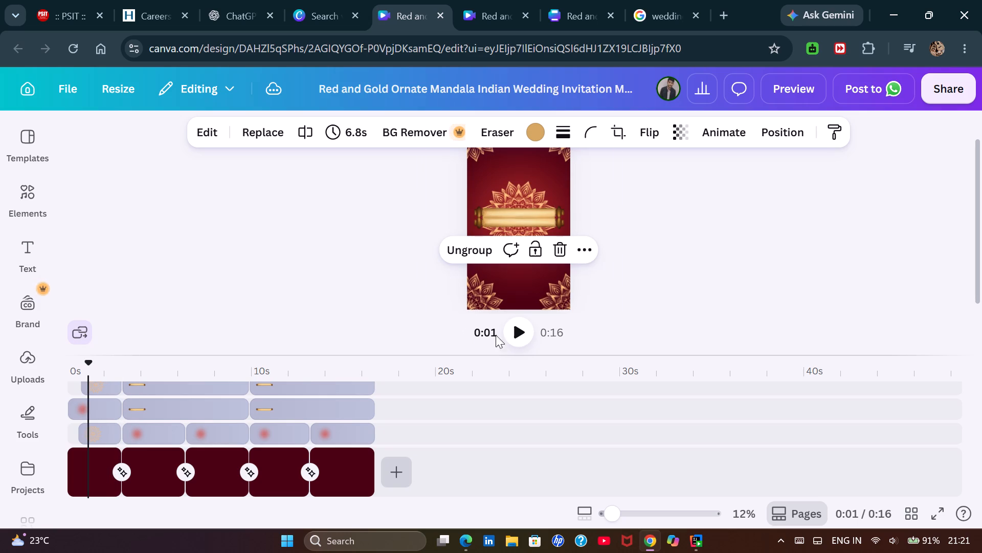
{"action": "left_click", "coordinate": [521, 332]}
{"action": "key", "text": "space"}
{"action": "key", "text": "space"}
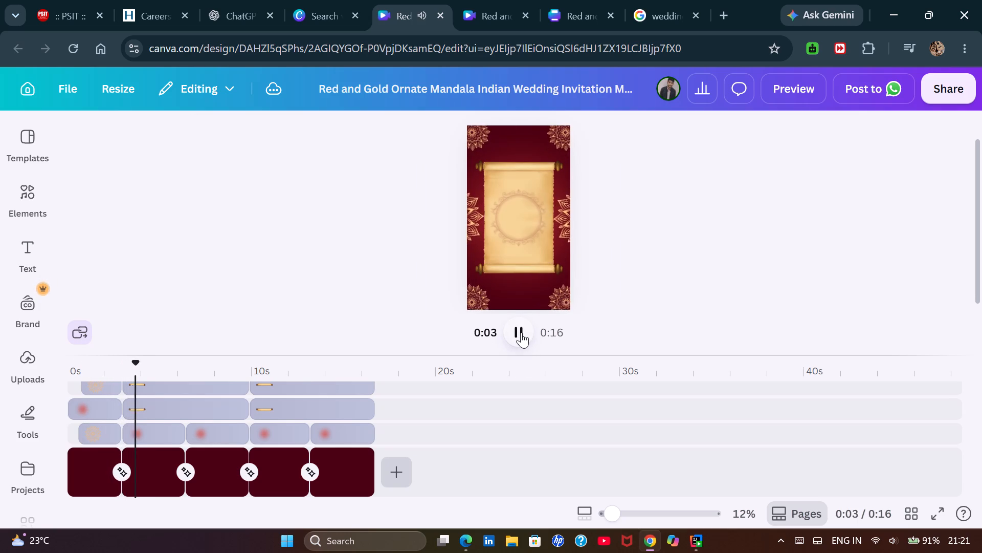
{"action": "key", "text": "space"}
{"action": "key", "text": "space"}
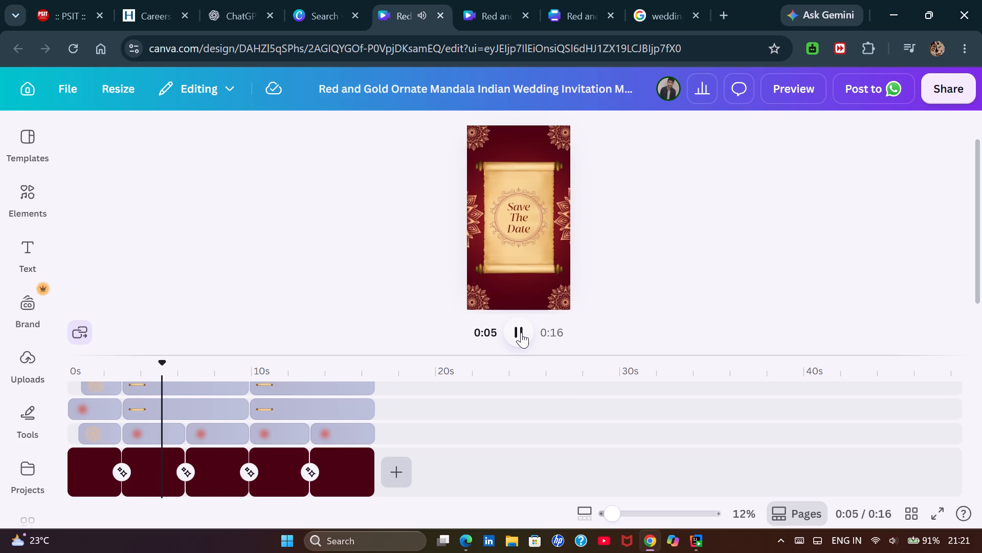
{"action": "key", "text": "space"}
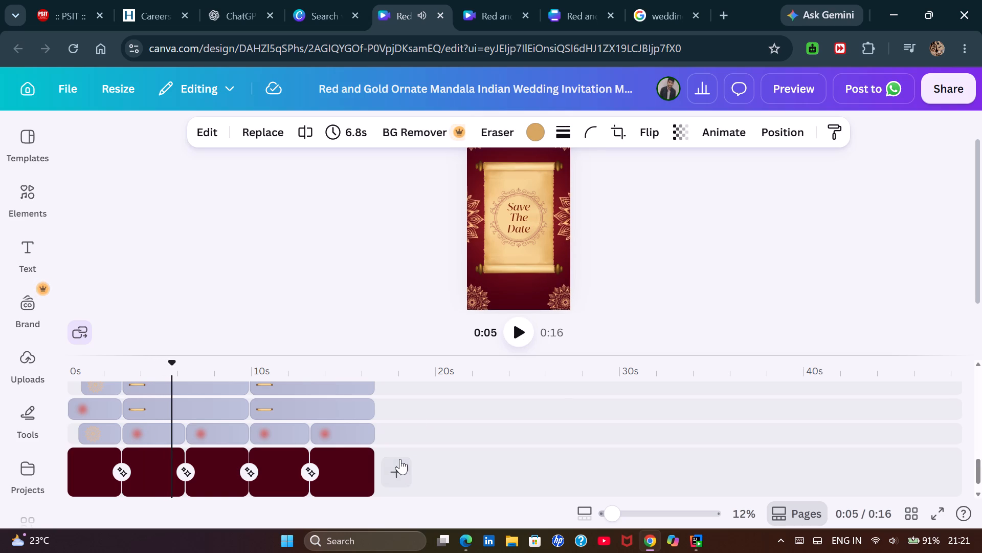
Examine the element tracks in the video invitation's timeline.
{"action": "scroll", "coordinate": [400, 459], "scroll_direction": "up", "scroll_amount": 3}
{"action": "scroll", "coordinate": [394, 413], "scroll_direction": "up", "scroll_amount": 1}
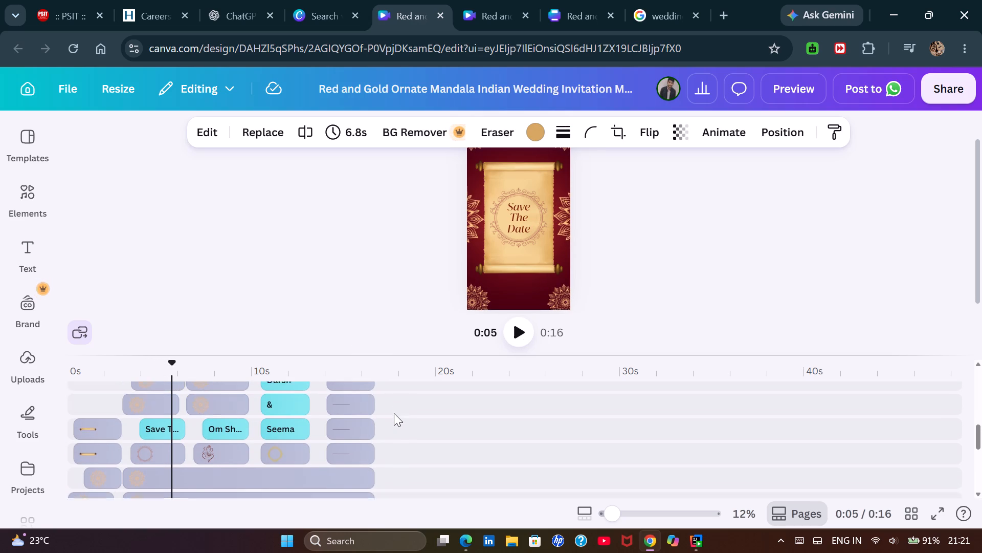
{"action": "scroll", "coordinate": [394, 413], "scroll_direction": "up", "scroll_amount": 1}
{"action": "left_click_drag", "start_coordinate": [361, 352], "coordinate": [369, 223]}
{"action": "scroll", "coordinate": [236, 337], "scroll_direction": "up", "scroll_amount": 2}
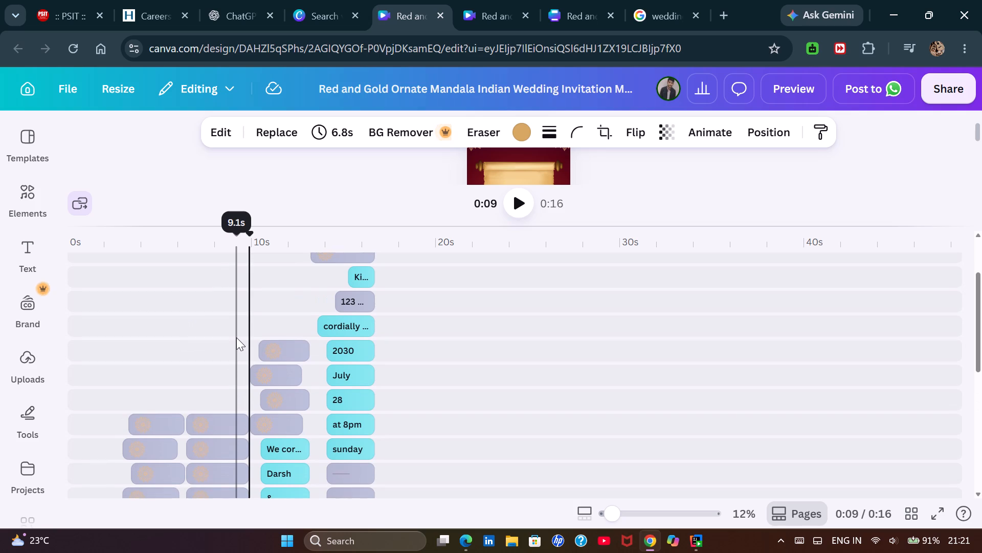
{"action": "scroll", "coordinate": [236, 337], "scroll_direction": "up", "scroll_amount": 2}
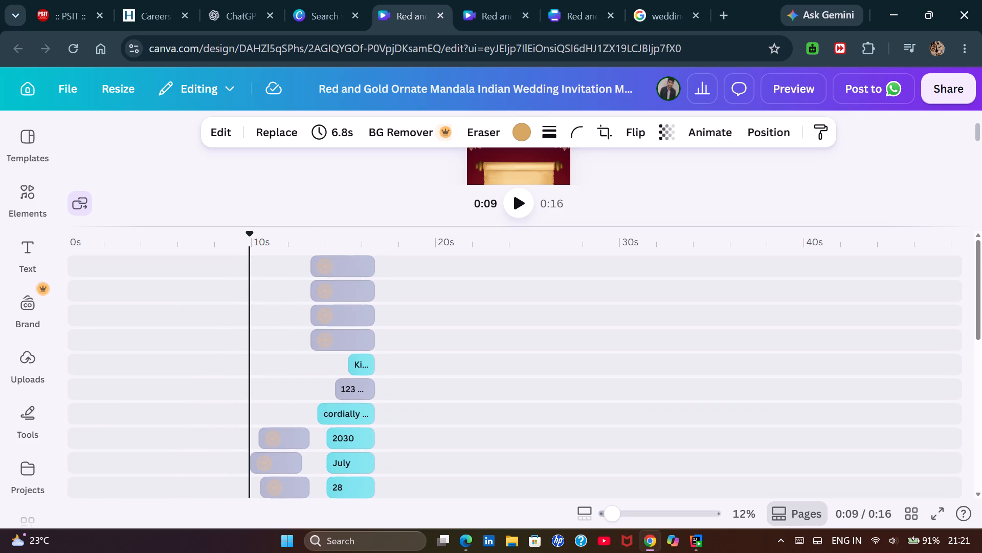
{"action": "left_click_drag", "start_coordinate": [385, 225], "coordinate": [397, 363]}
Go to the couple scene at about 11 seconds and change the upper name "Seema" to "Diksha".
{"action": "left_click", "coordinate": [519, 338]}
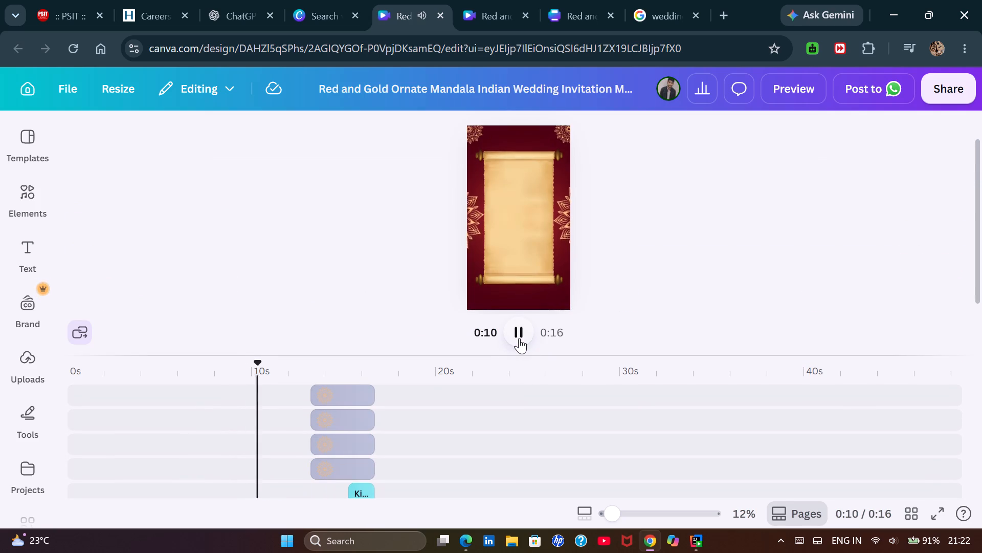
{"action": "left_click", "coordinate": [519, 332]}
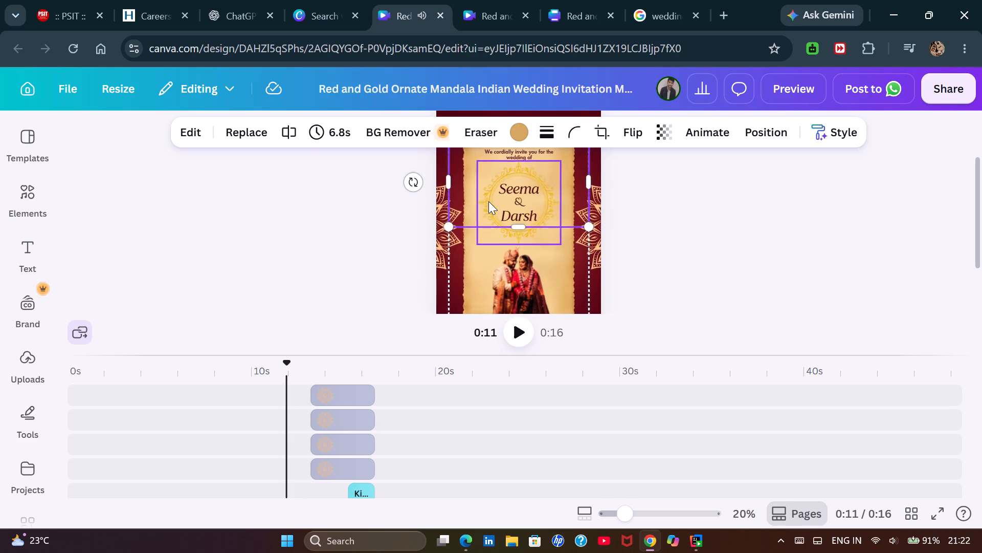
{"action": "double_click", "coordinate": [529, 190]}
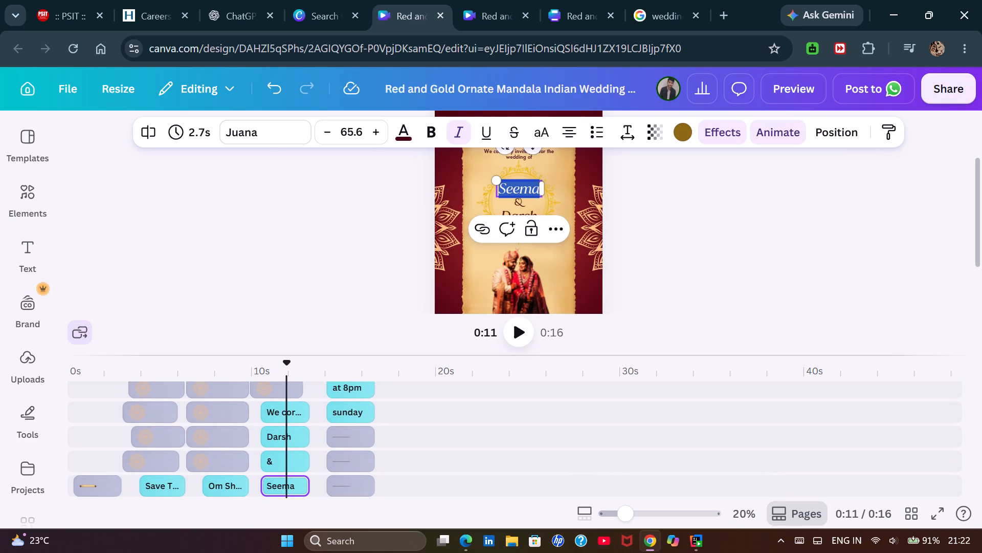
{"action": "type", "text": "diksha"}
{"action": "key", "text": "BackSpace"}
{"action": "key", "text": "BackSpace"}
{"action": "key", "text": "BackSpace"}
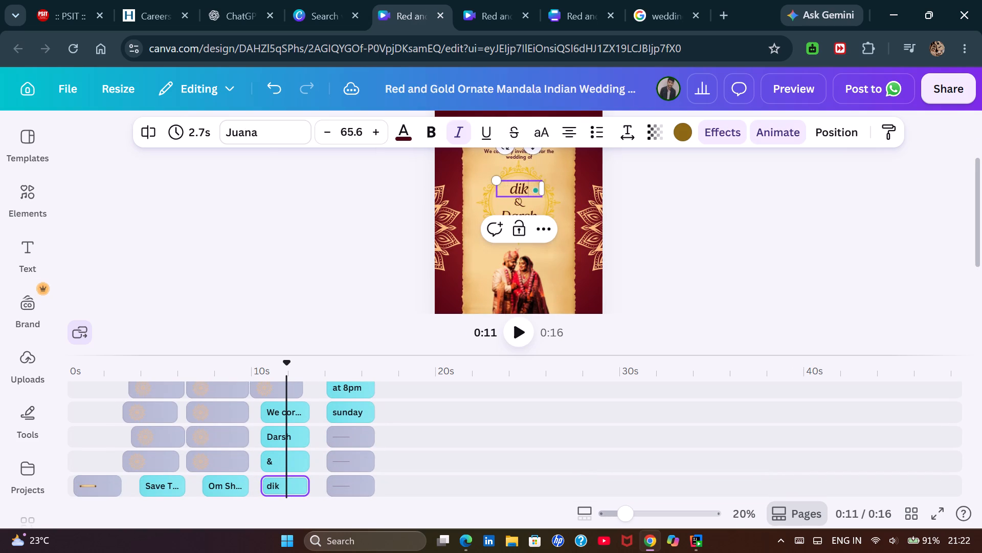
{"action": "key", "text": "BackSpace"}
{"action": "key", "text": "BackSpace"}
{"action": "key", "text": "BackSpace"}
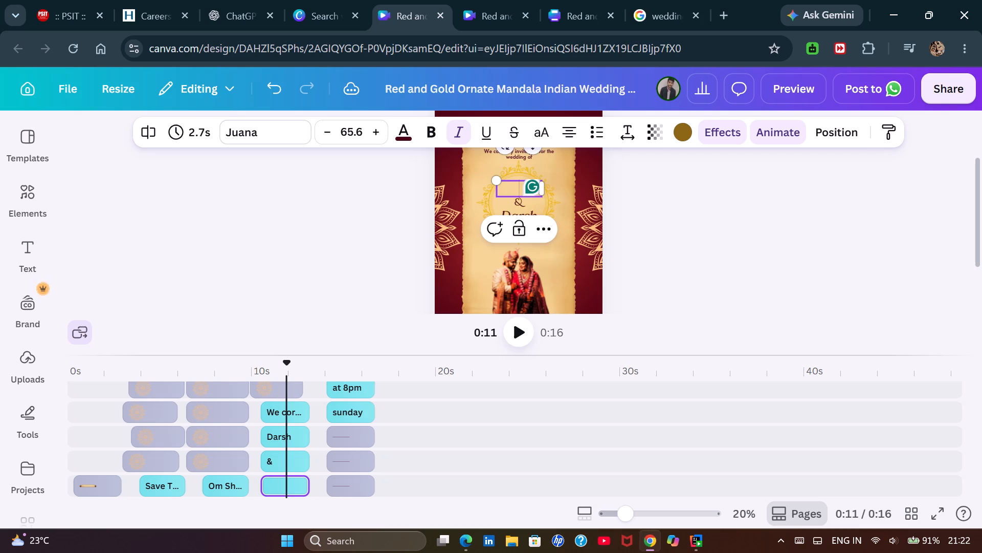
{"action": "type", "text": "Diks"}
{"action": "type", "text": "ha"}
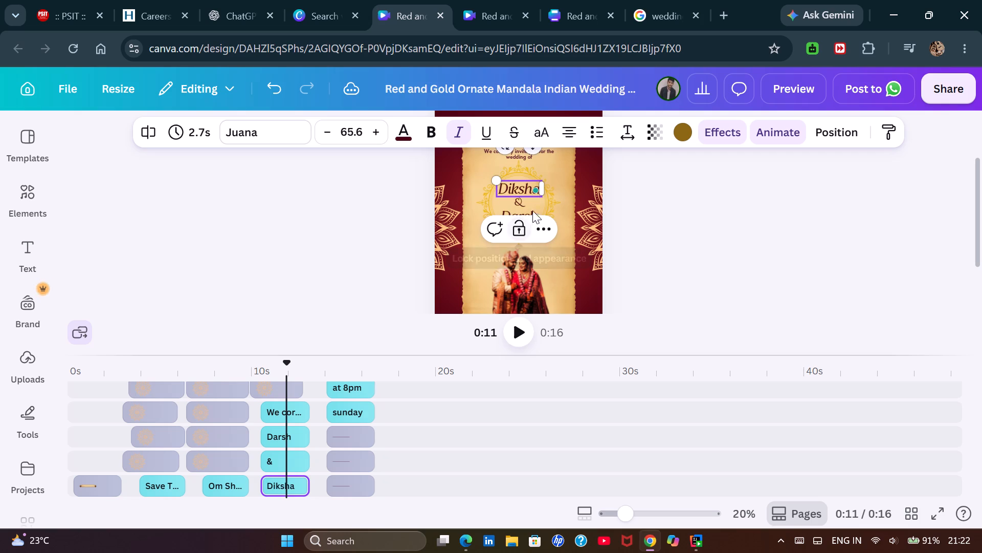
Change the lower name "Darsh" in the couple scene to "Mohit".
{"action": "triple_click", "coordinate": [533, 210]}
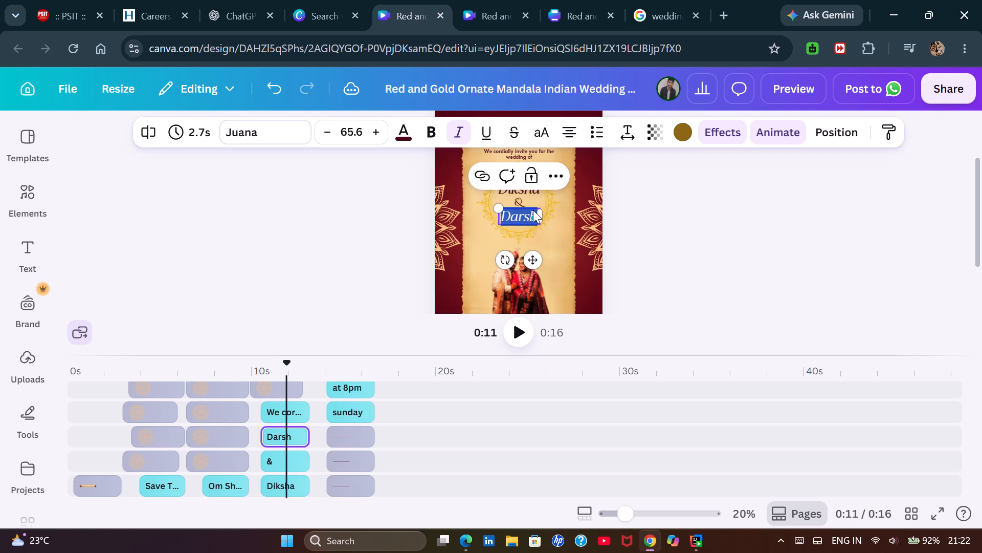
{"action": "type", "text": "mo"}
{"action": "key", "text": "BackSpace"}
{"action": "key", "text": "BackSpace"}
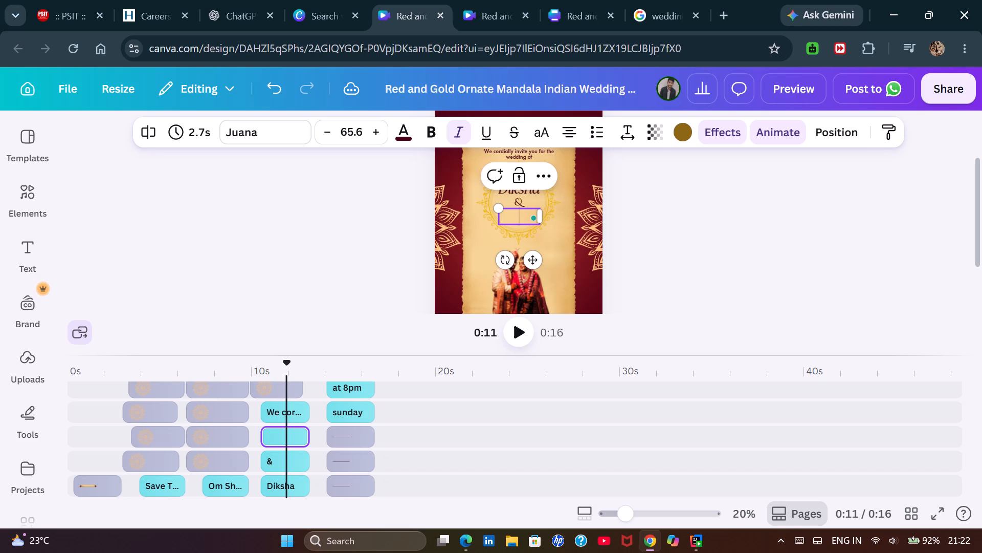
{"action": "type", "text": "Mohit"}
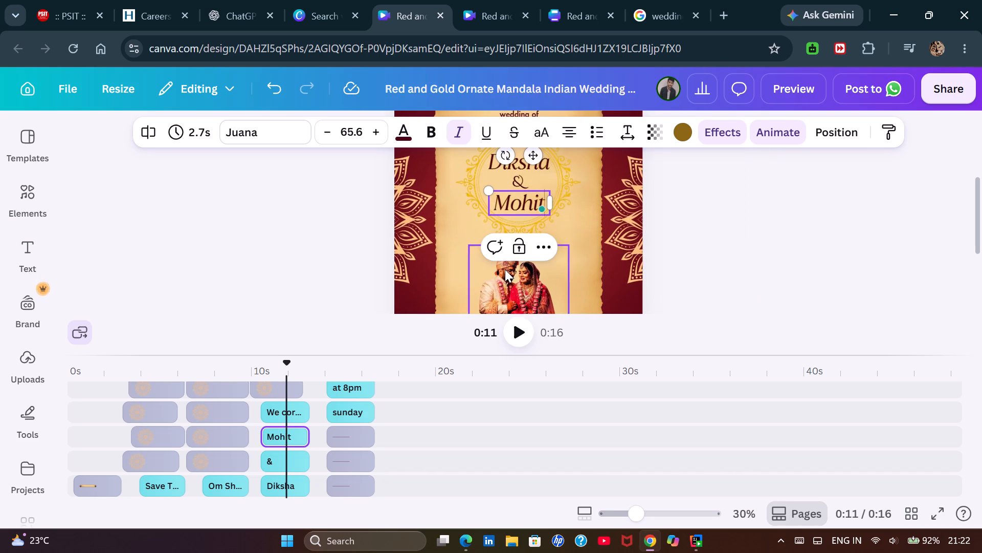
{"action": "scroll", "coordinate": [657, 246], "scroll_direction": "left", "scroll_amount": 1}
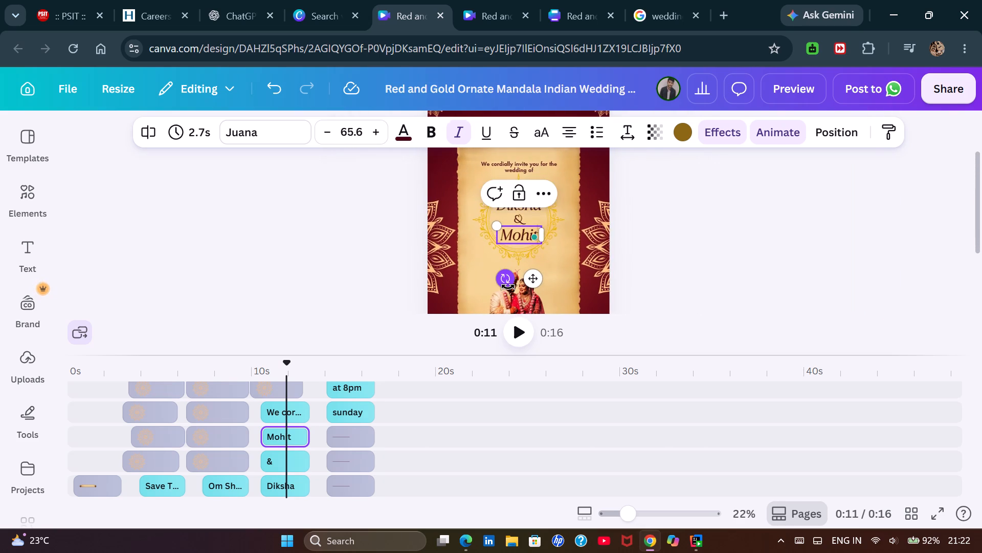
Copy the bride and groom illustration from the Red and Pink Traditional Wedding Invitation design.
{"action": "left_click", "coordinate": [587, 11]}
{"action": "left_click", "coordinate": [522, 369]}
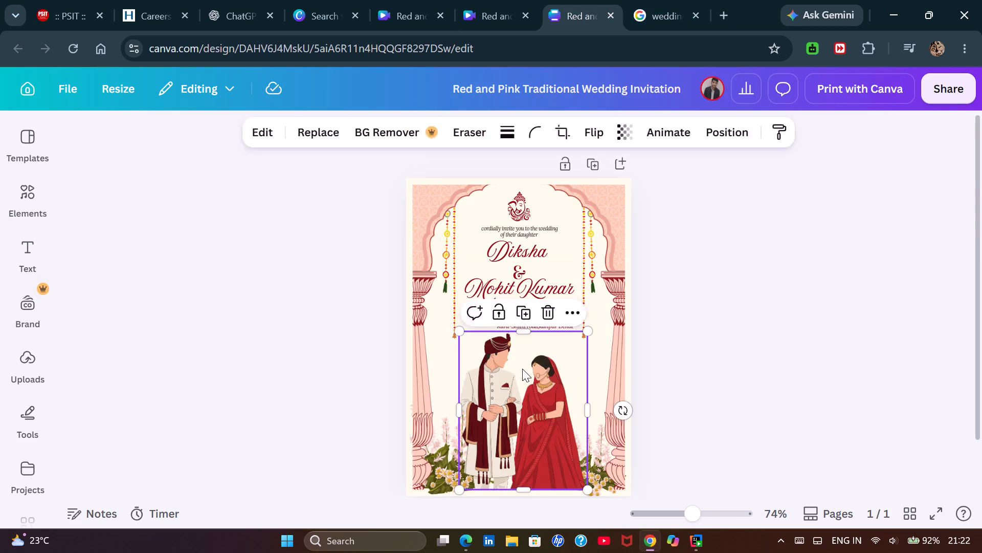
{"action": "right_click", "coordinate": [522, 369]}
{"action": "left_click", "coordinate": [577, 92]}
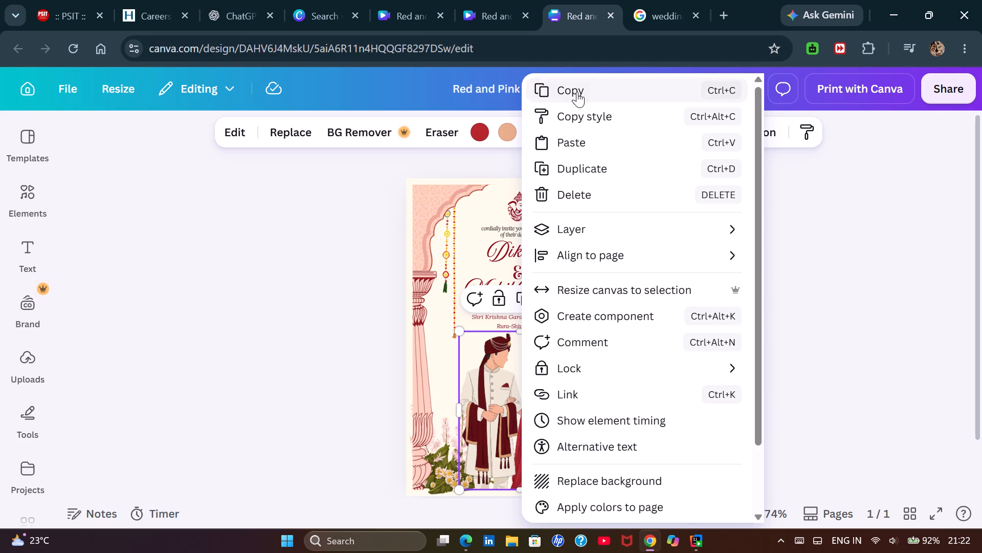
Return to the mandala video invitation and delete the couple photo below the names.
{"action": "left_click", "coordinate": [487, 0]}
{"action": "left_click", "coordinate": [432, 0]}
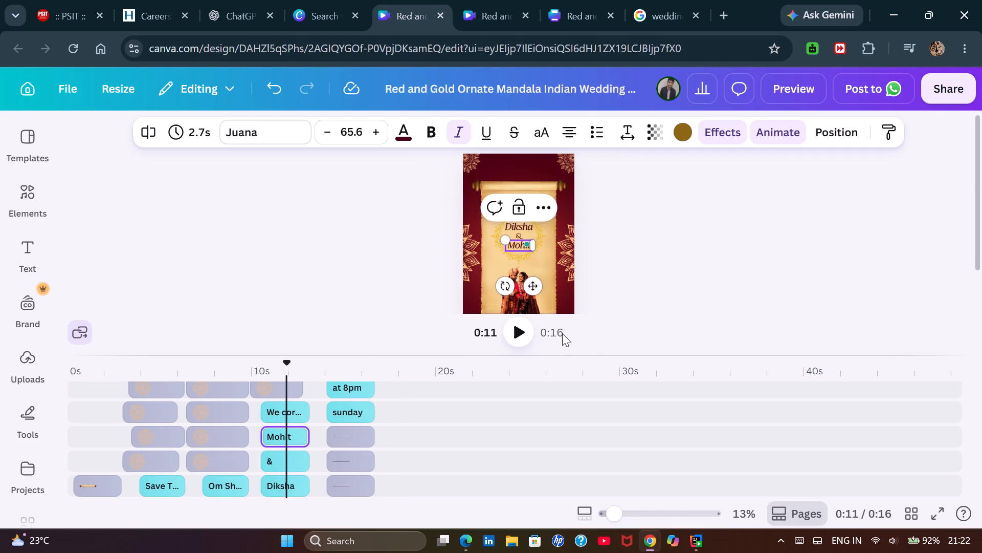
{"action": "left_click_drag", "start_coordinate": [552, 355], "coordinate": [568, 473]}
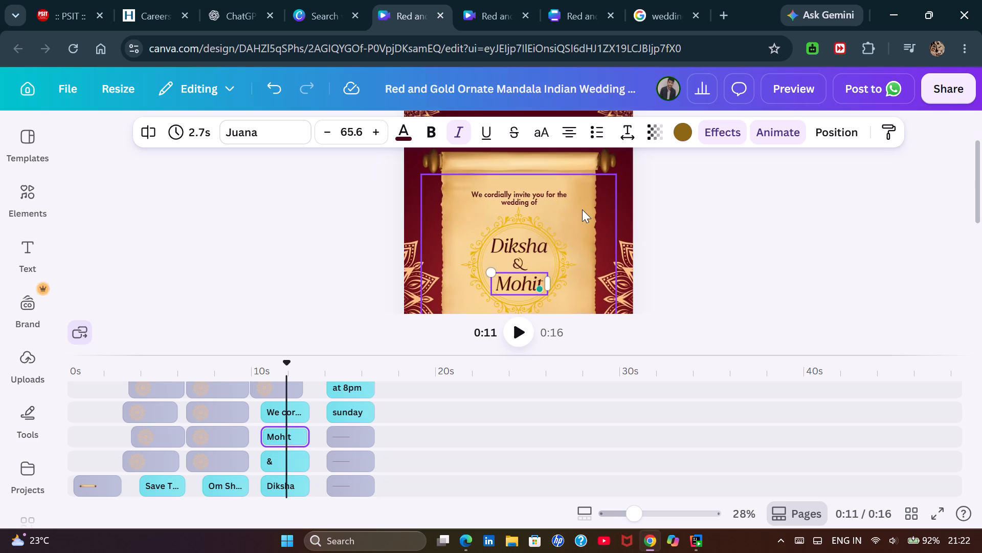
{"action": "scroll", "coordinate": [746, 248], "scroll_direction": "down", "scroll_amount": 3}
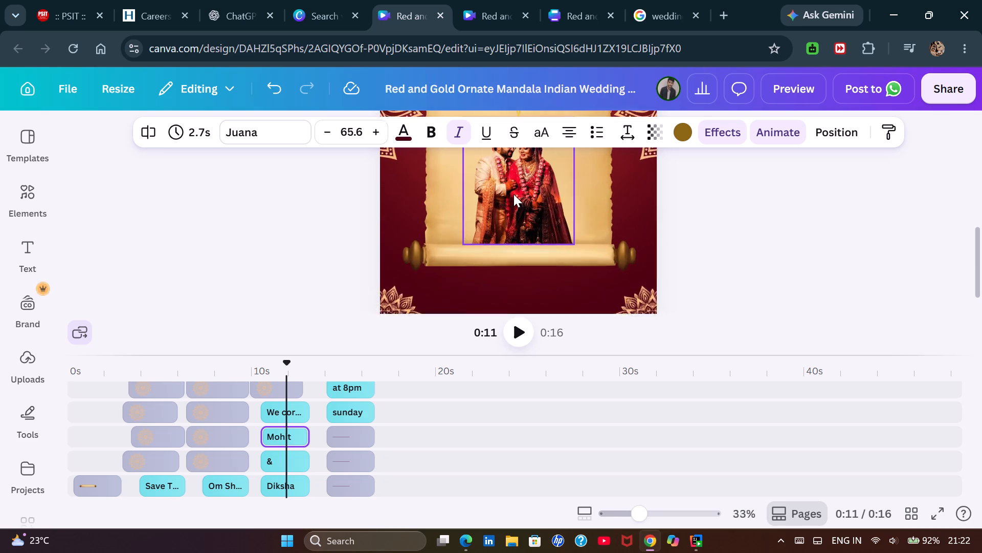
{"action": "scroll", "coordinate": [514, 194], "scroll_direction": "up", "scroll_amount": 1}
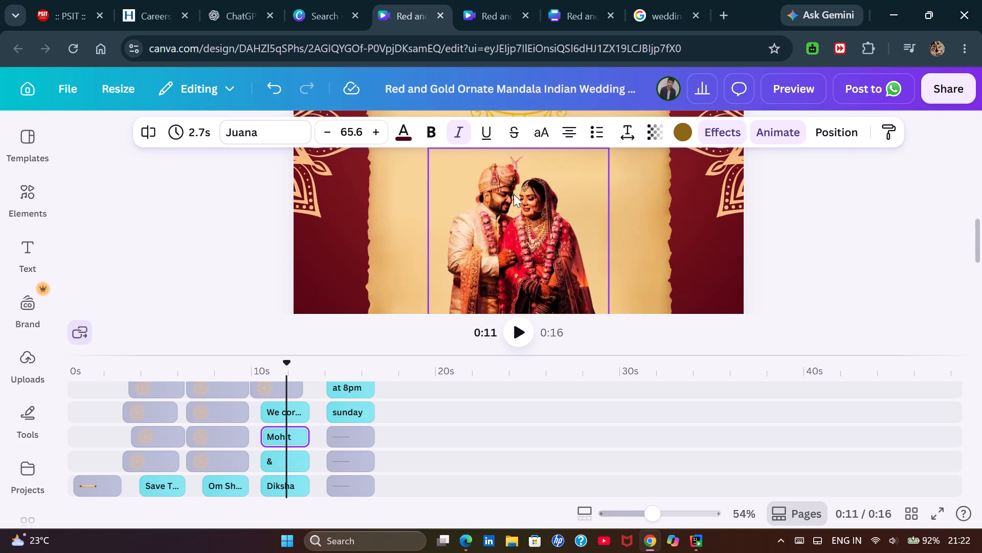
{"action": "left_click", "coordinate": [514, 194]}
{"action": "right_click", "coordinate": [515, 219]}
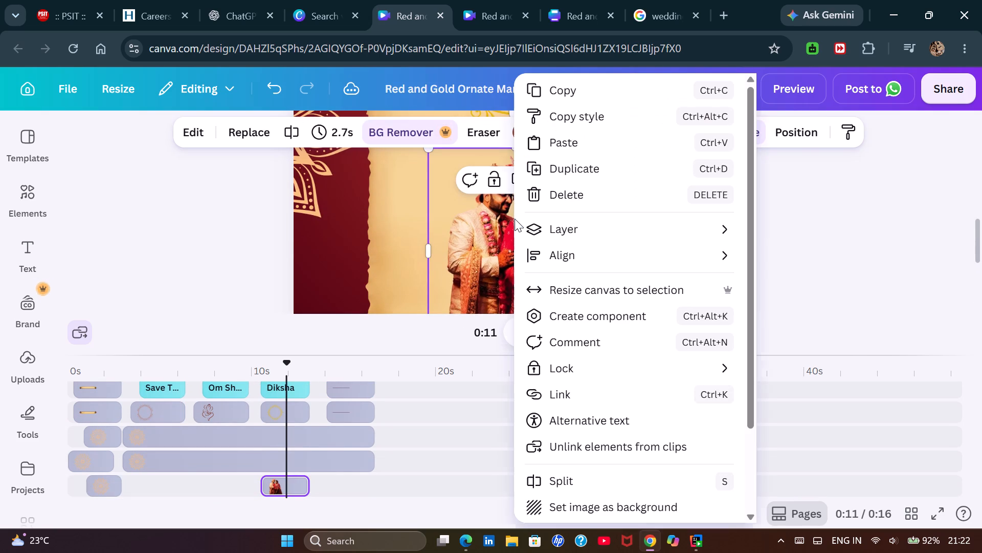
{"action": "left_click", "coordinate": [499, 221]}
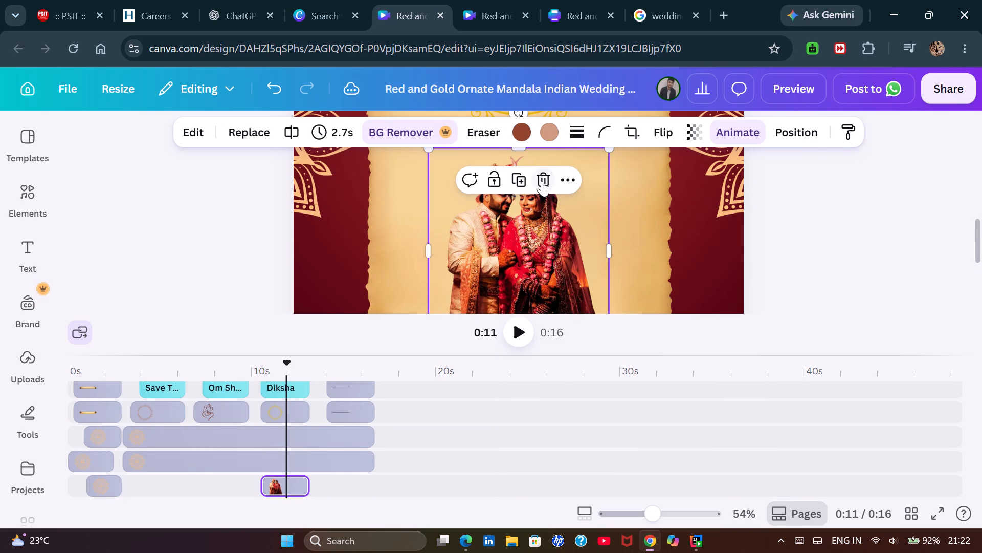
{"action": "left_click", "coordinate": [542, 181]}
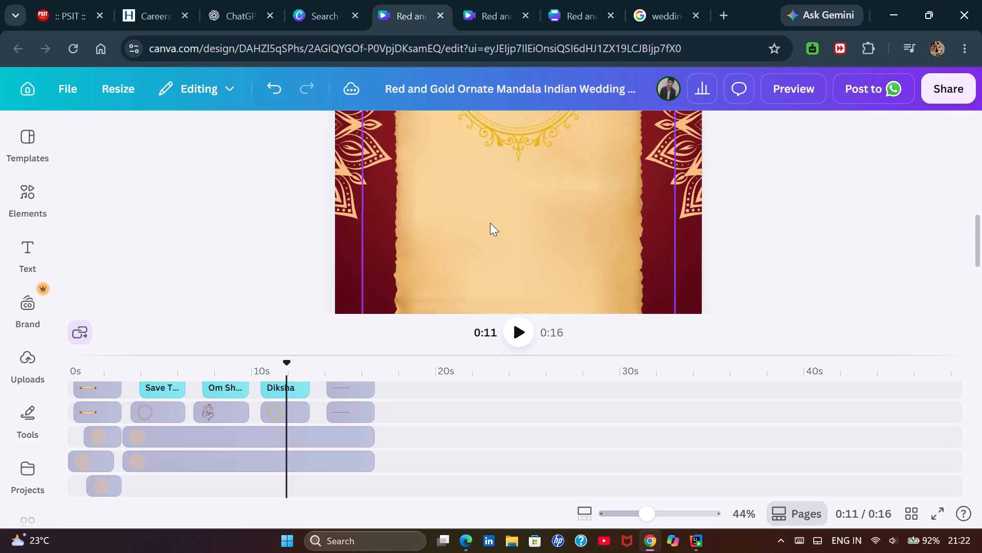
Paste the copied bride and groom illustration onto the empty parchment area below the names.
{"action": "left_click", "coordinate": [513, 222]}
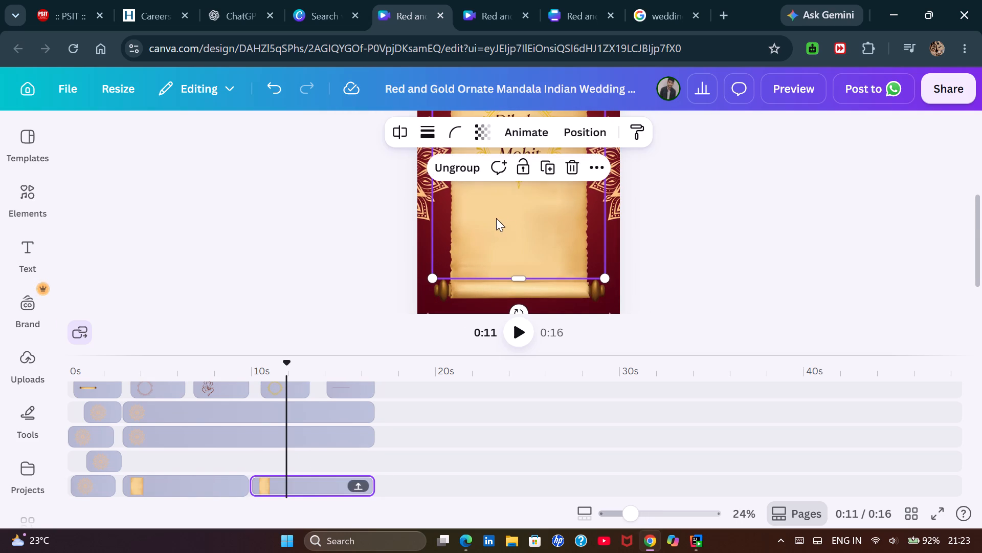
{"action": "left_click", "coordinate": [512, 218]}
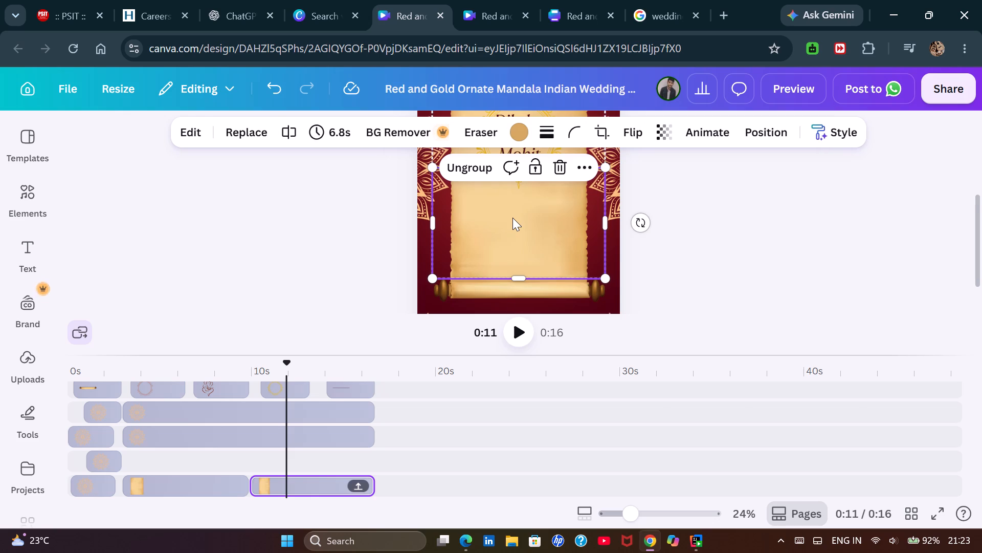
{"action": "key", "text": "ctrl+v"}
{"action": "left_click", "coordinate": [559, 226]}
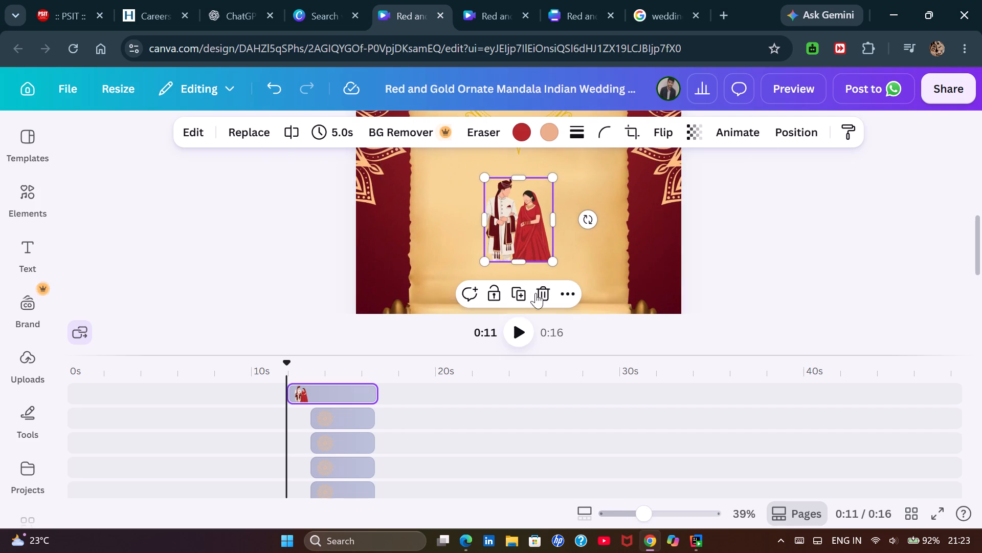
Enlarge the bride and groom illustration and shift it so it fills the parchment between the mandala frame and the lower scroll roller.
{"action": "left_click_drag", "start_coordinate": [514, 261], "coordinate": [514, 309]}
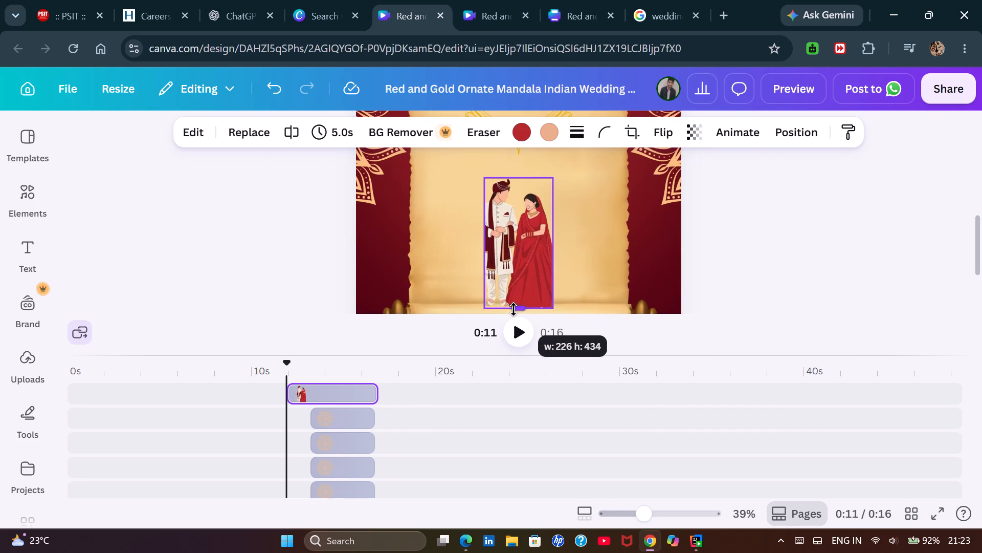
{"action": "left_click_drag", "start_coordinate": [514, 309], "coordinate": [521, 286]}
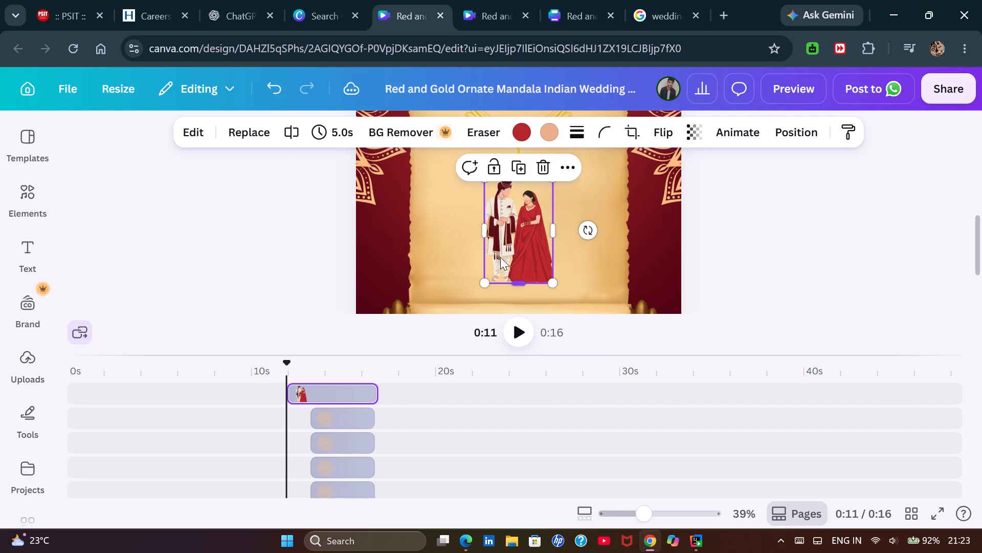
{"action": "left_click_drag", "start_coordinate": [482, 231], "coordinate": [435, 237]}
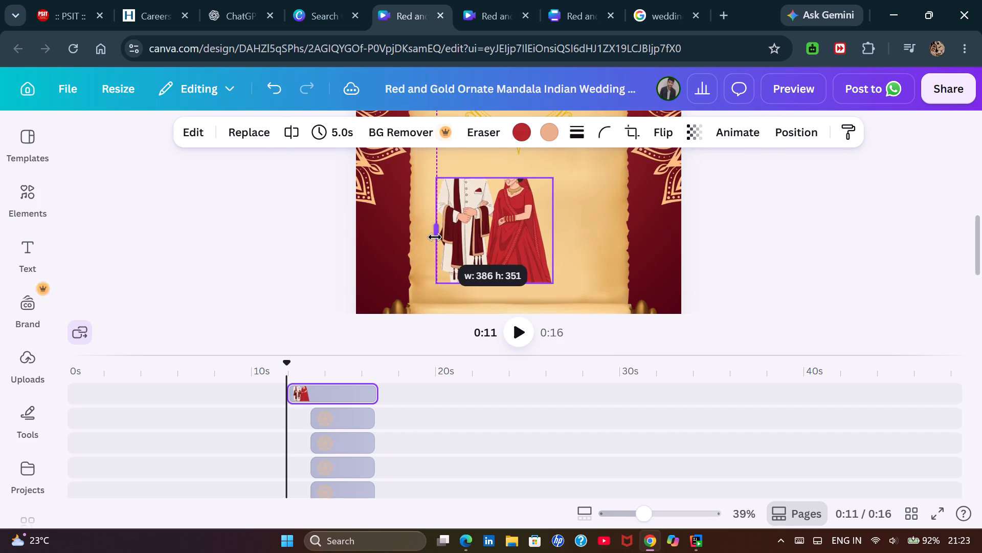
{"action": "left_click_drag", "start_coordinate": [435, 237], "coordinate": [482, 259]}
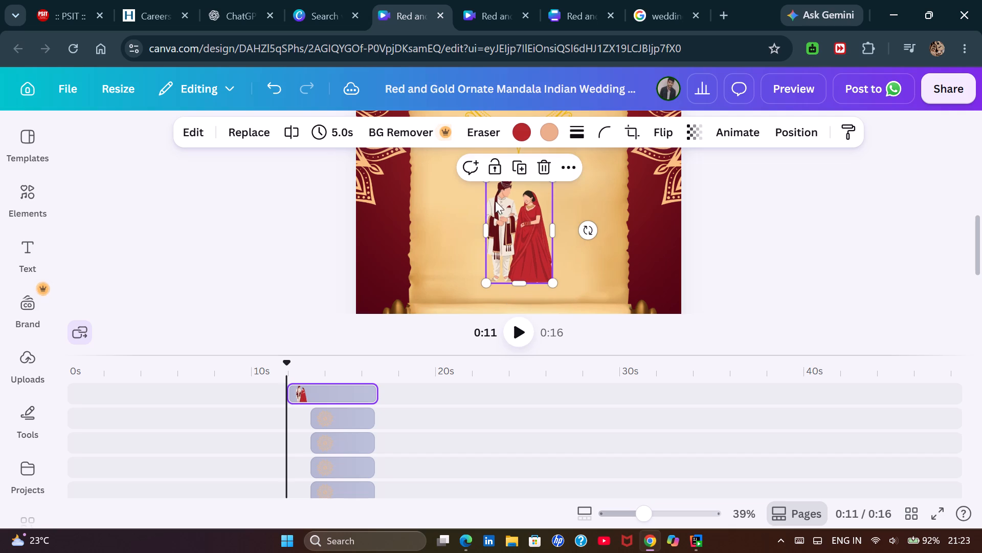
{"action": "left_click_drag", "start_coordinate": [553, 281], "coordinate": [567, 288]}
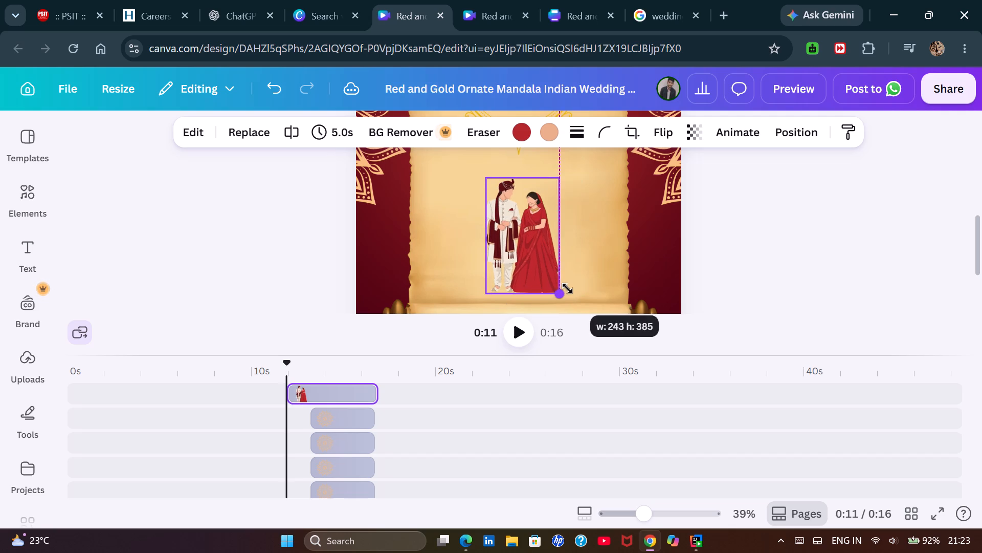
{"action": "left_click_drag", "start_coordinate": [567, 288], "coordinate": [583, 296]}
{"action": "left_click_drag", "start_coordinate": [536, 255], "coordinate": [521, 239]}
{"action": "left_click_drag", "start_coordinate": [549, 290], "coordinate": [556, 296]}
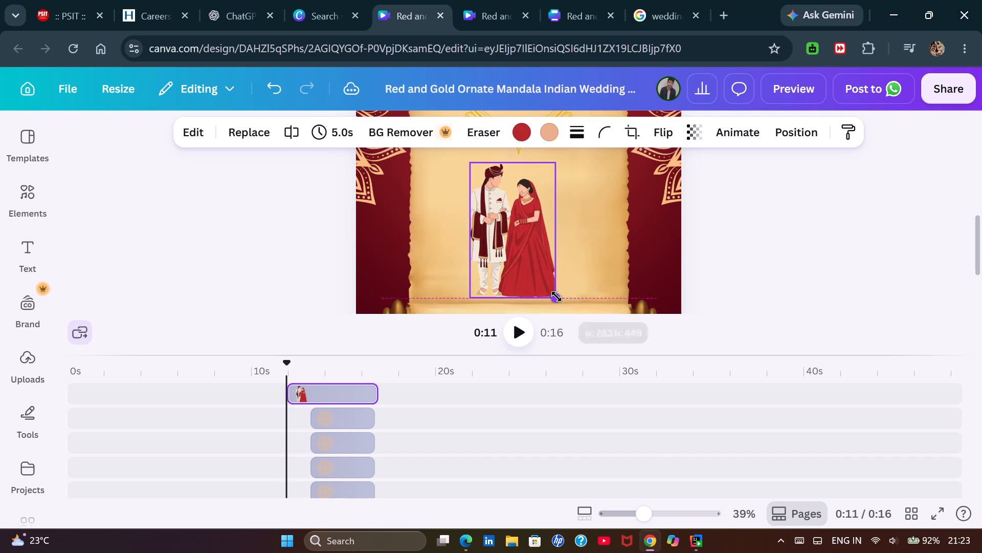
{"action": "left_click_drag", "start_coordinate": [556, 296], "coordinate": [564, 300]}
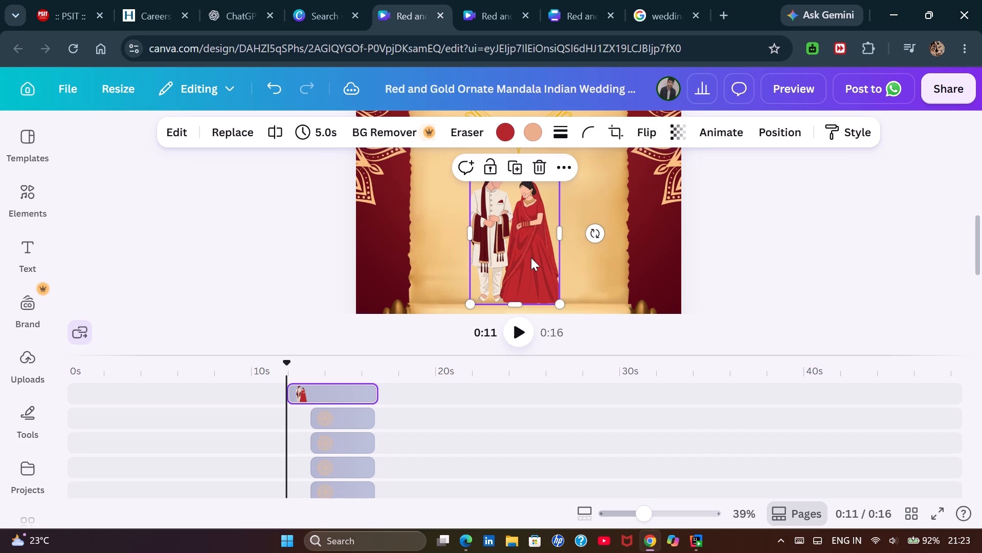
{"action": "left_click", "coordinate": [531, 258]}
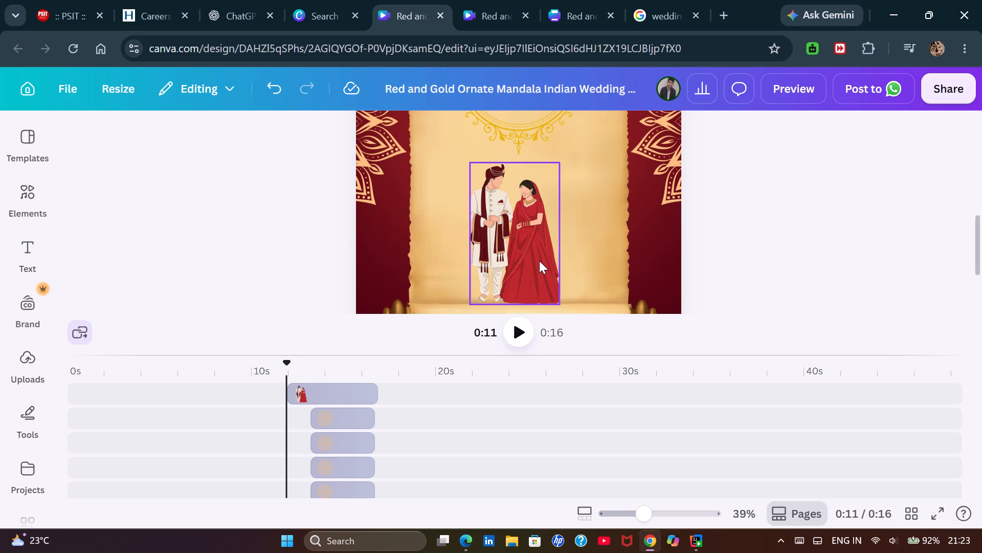
{"action": "left_click", "coordinate": [652, 258]}
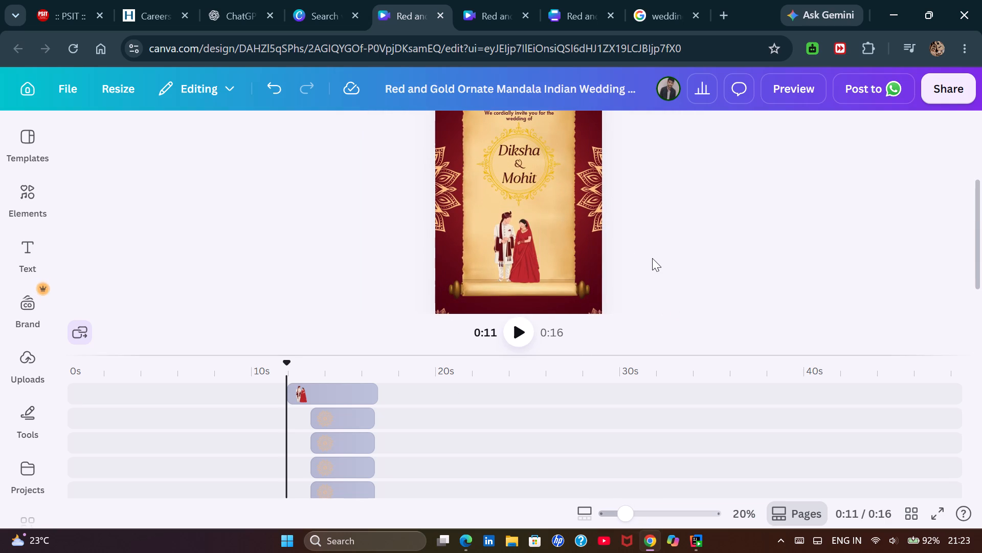
Move the couple illustration slightly up and centre it on the parchment below the names.
{"action": "left_click", "coordinate": [494, 231]}
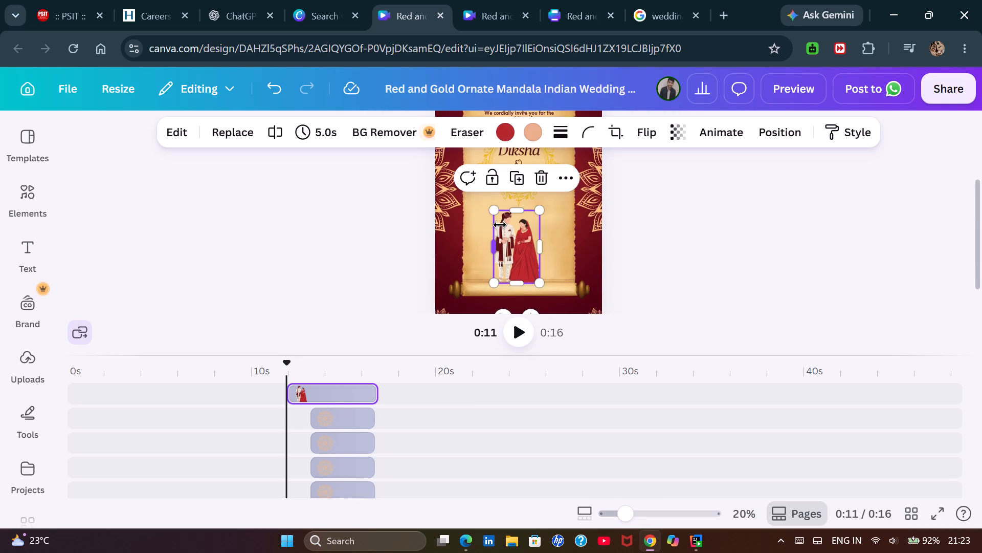
{"action": "left_click", "coordinate": [509, 244]}
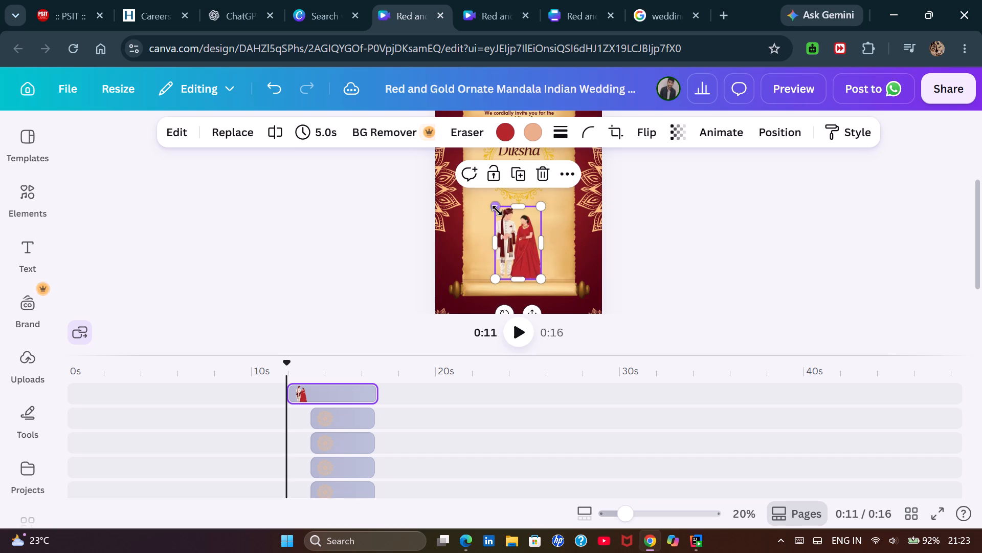
{"action": "left_click", "coordinate": [497, 209]}
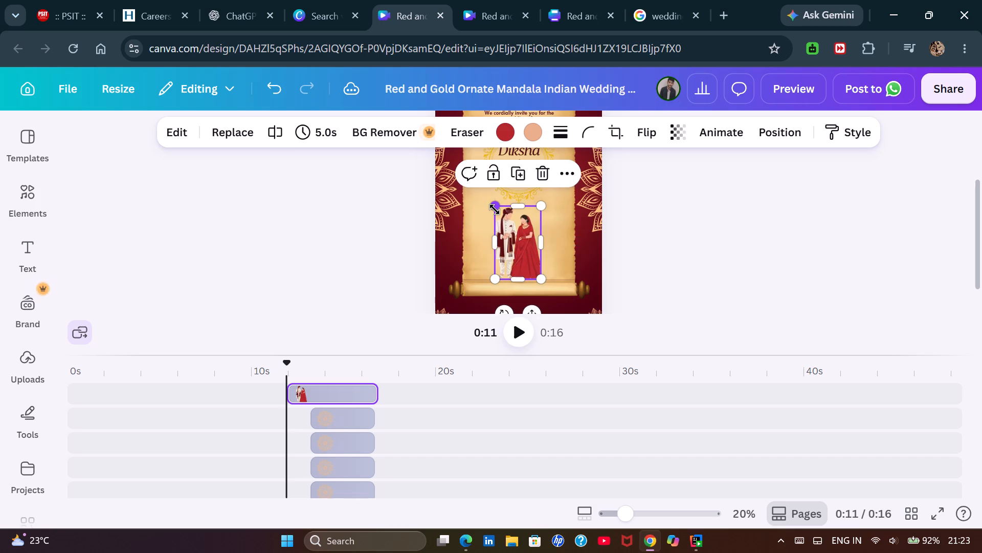
{"action": "left_click", "coordinate": [645, 251]}
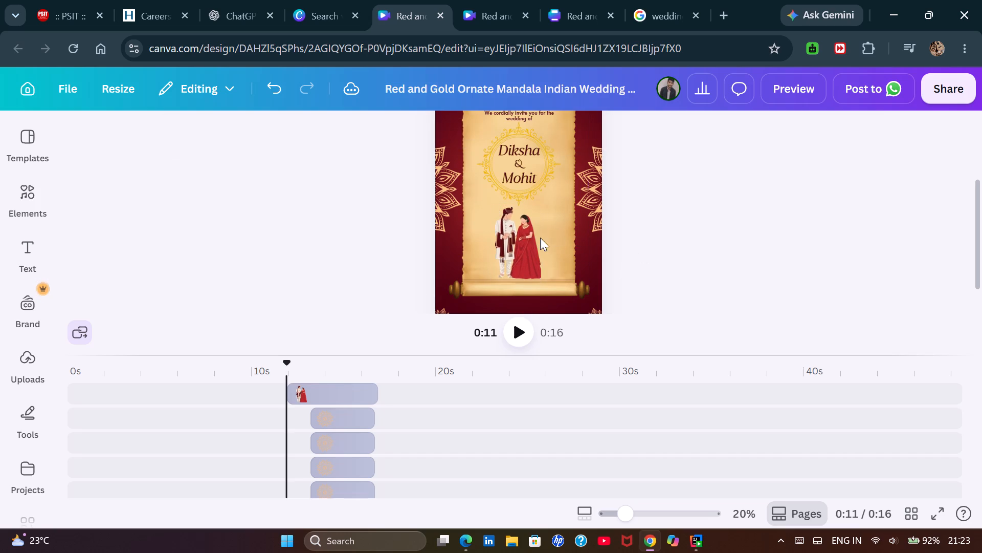
Play the video from the couple scene and again from about 9 seconds to check how the illustration appears alongside the other scenes.
{"action": "left_click", "coordinate": [522, 334]}
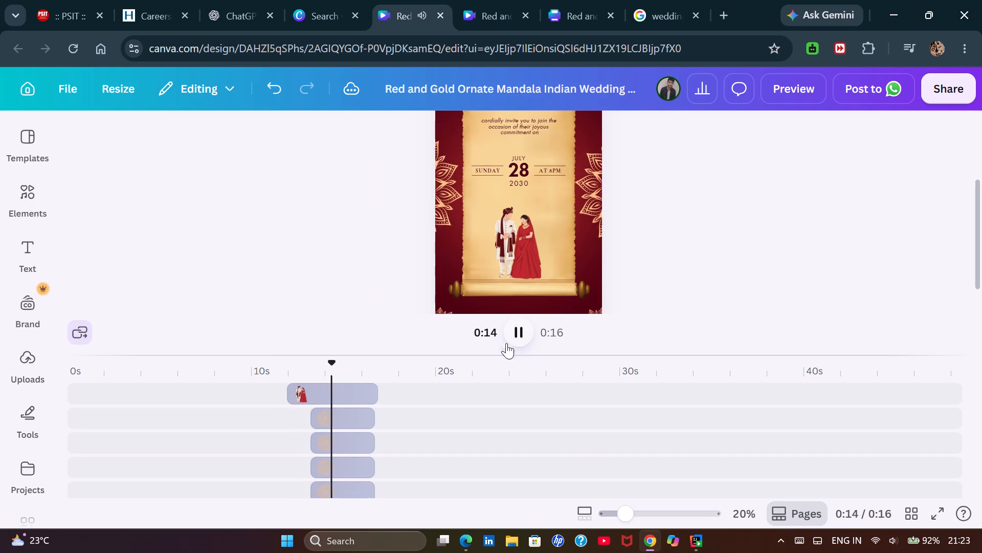
{"action": "scroll", "coordinate": [488, 417], "scroll_direction": "right", "scroll_amount": 1}
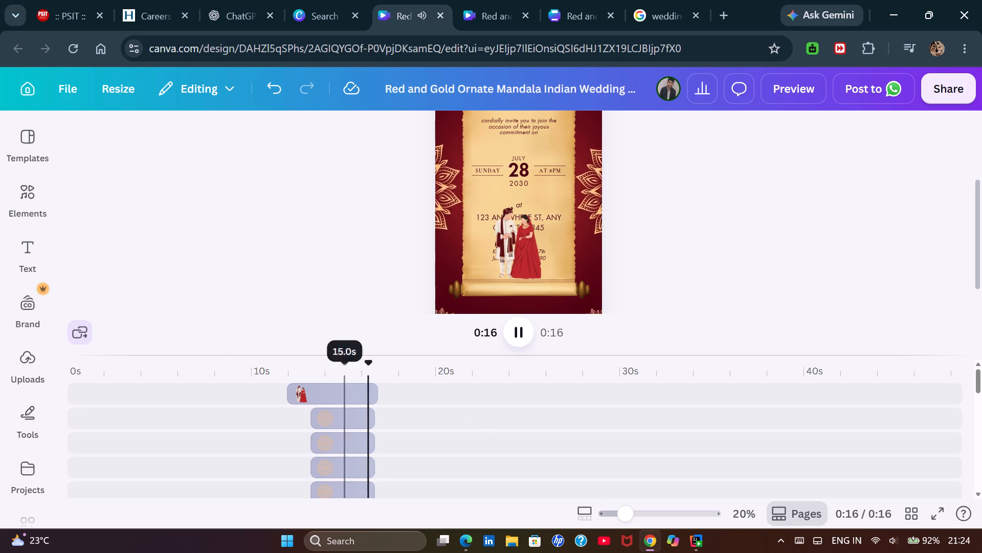
{"action": "left_click", "coordinate": [243, 365]}
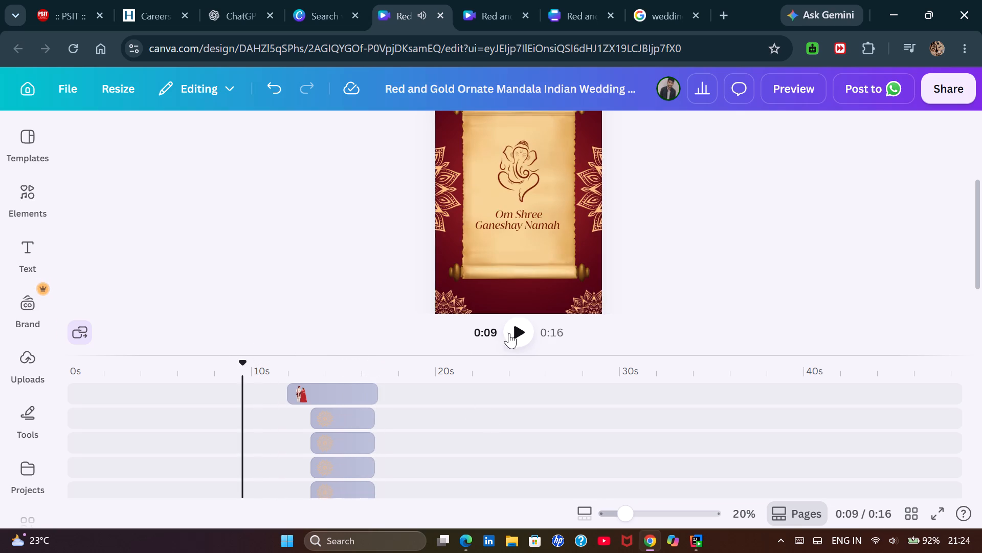
{"action": "left_click", "coordinate": [519, 329]}
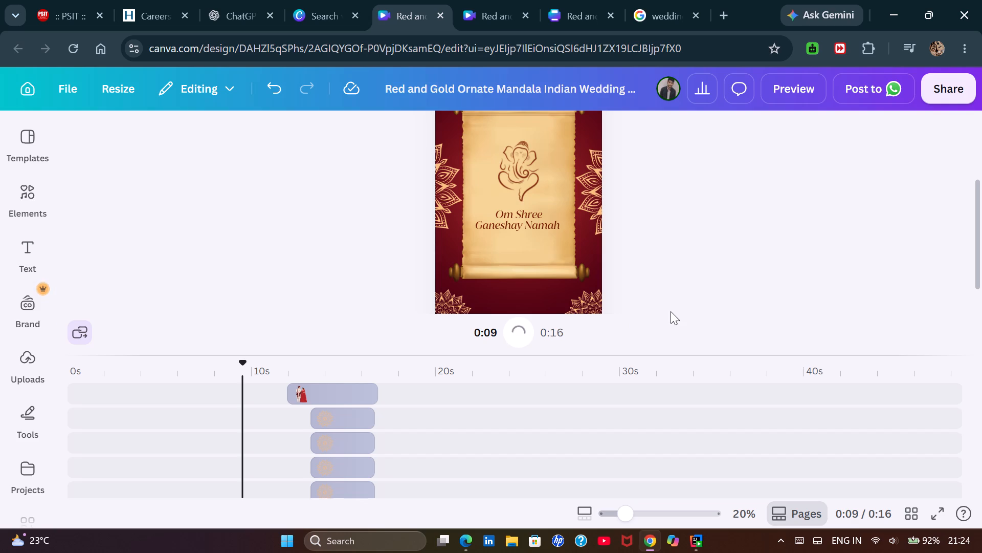
{"action": "double_click", "coordinate": [652, 240]}
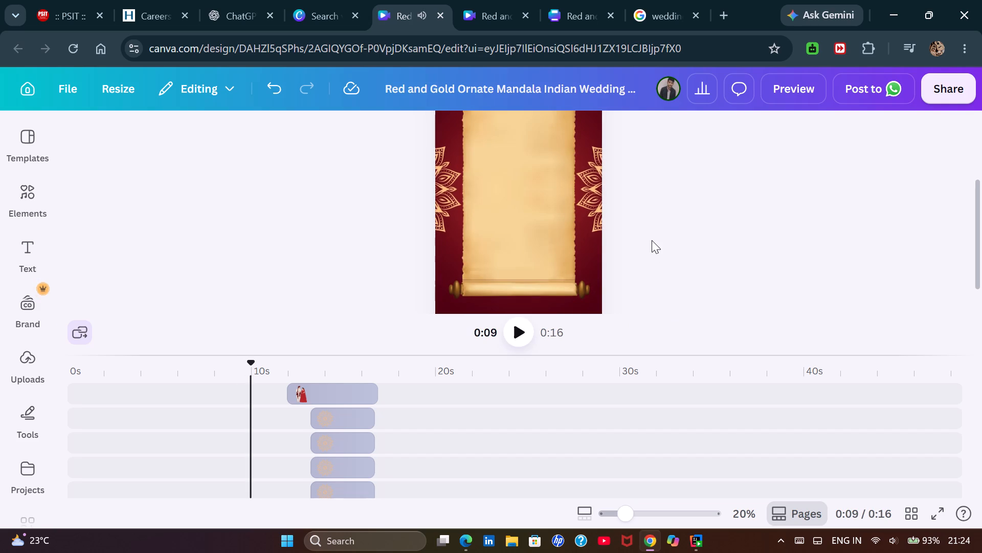
{"action": "left_click", "coordinate": [652, 240]}
{"action": "key", "text": "space"}
{"action": "left_click", "coordinate": [515, 334]}
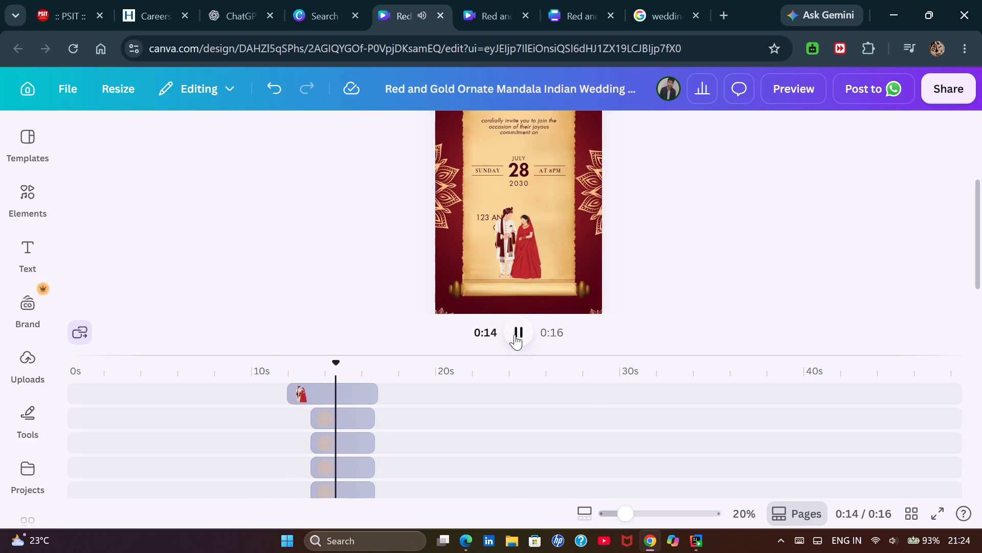
{"action": "left_click", "coordinate": [253, 363]}
Select the couple illustration's clip on the timeline at about 12.8 s and look through its additional options.
{"action": "left_click", "coordinate": [304, 395]}
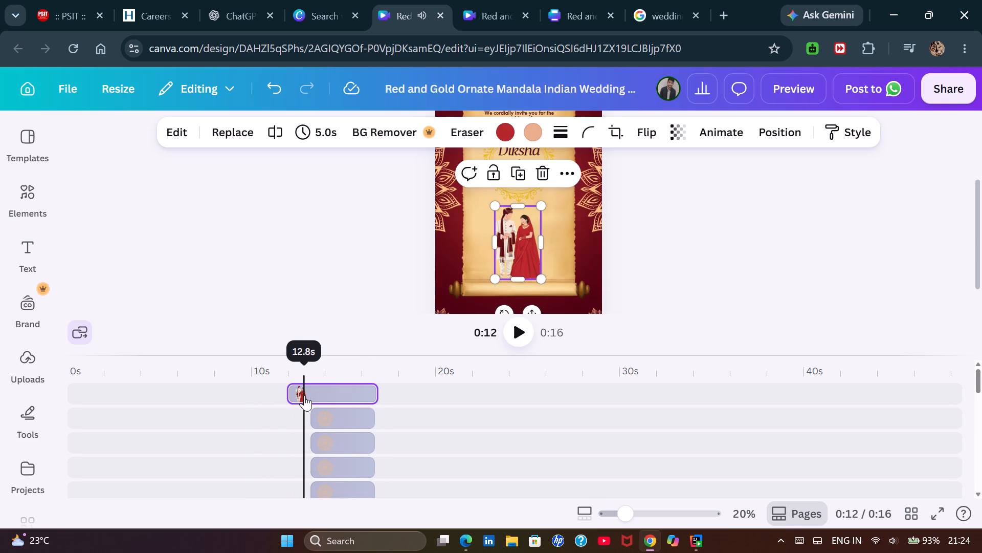
{"action": "left_click", "coordinate": [560, 176]}
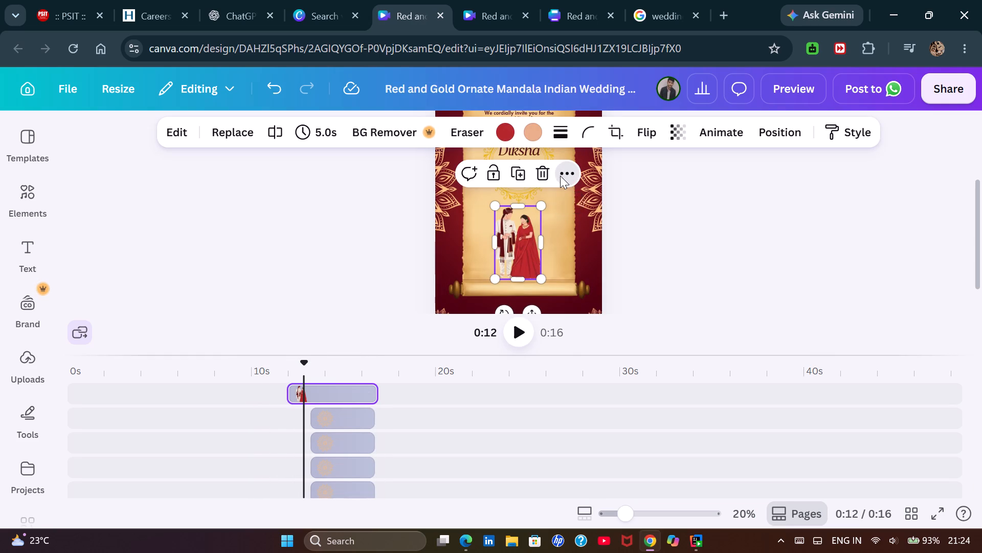
{"action": "left_click", "coordinate": [560, 176]}
{"action": "scroll", "coordinate": [527, 214], "scroll_direction": "down", "scroll_amount": 1}
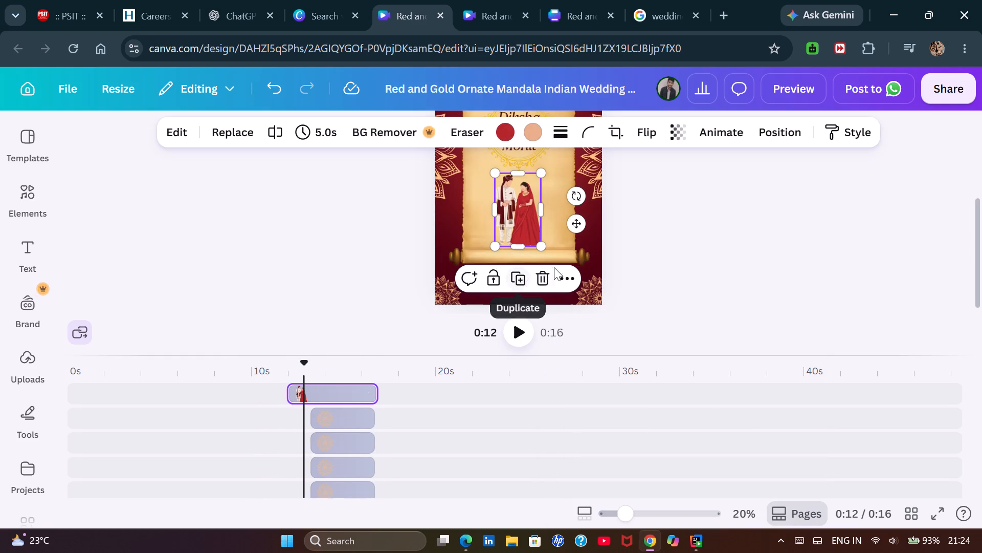
{"action": "left_click", "coordinate": [567, 278]}
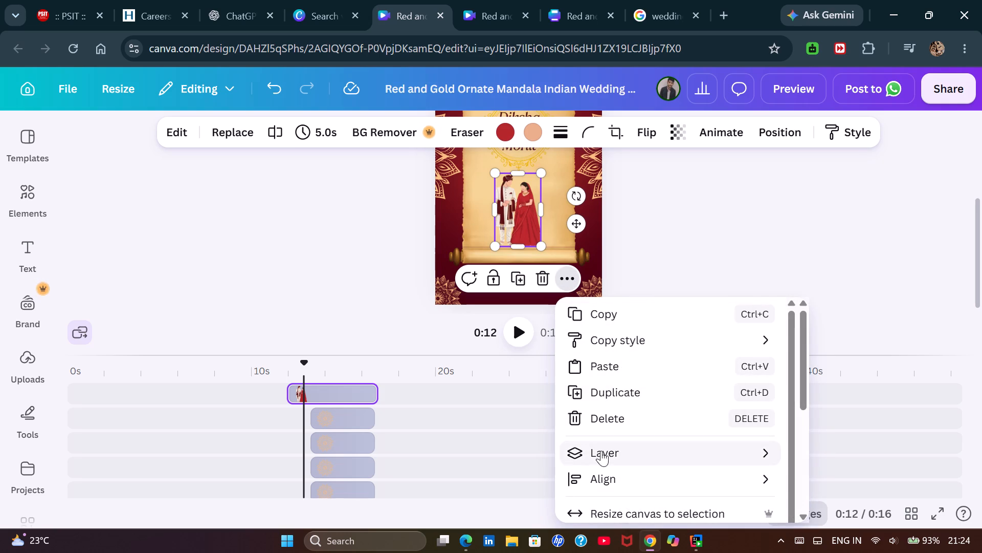
{"action": "scroll", "coordinate": [615, 444], "scroll_direction": "down", "scroll_amount": 3}
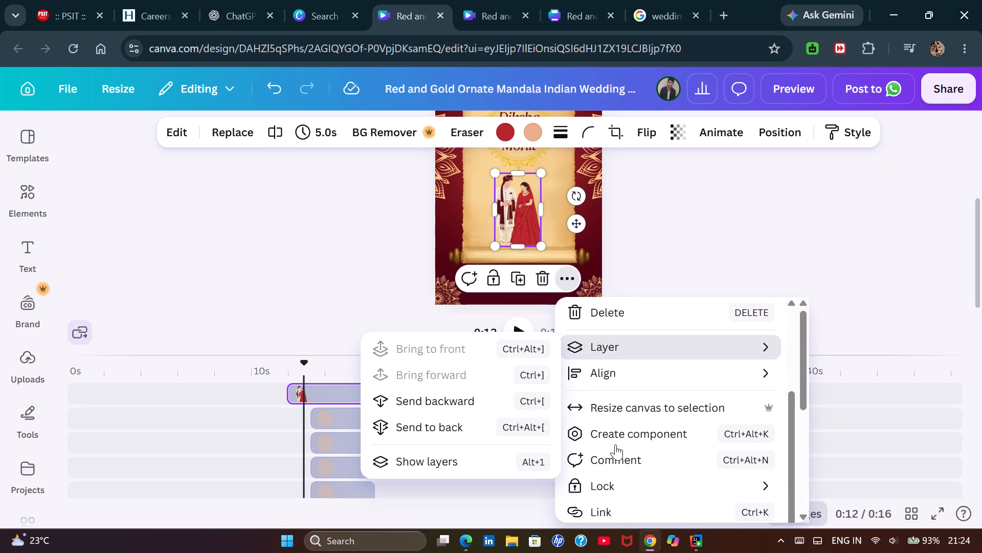
{"action": "scroll", "coordinate": [615, 444], "scroll_direction": "down", "scroll_amount": 3}
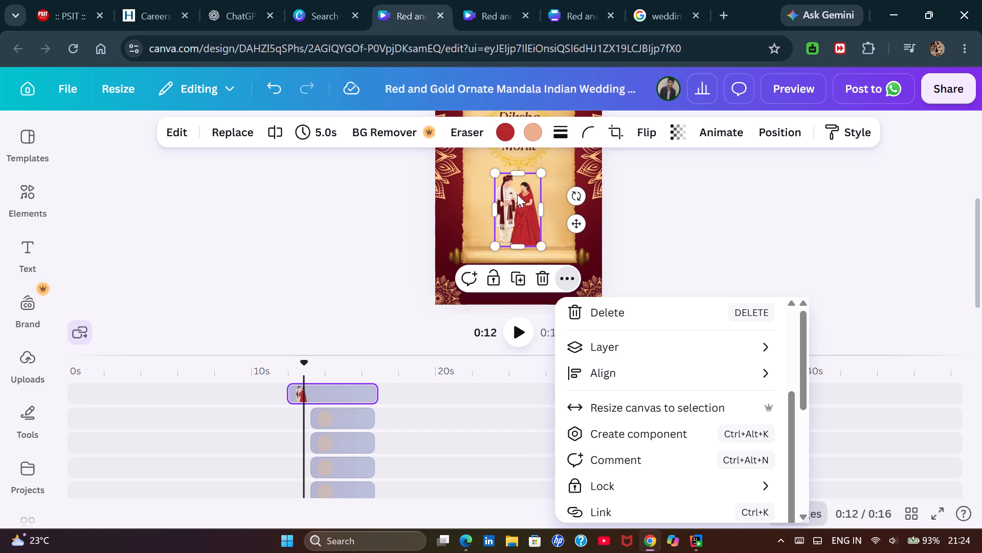
Apply the Digital reveal animation to the couple illustration on enter and preview it.
{"action": "left_click", "coordinate": [706, 132]}
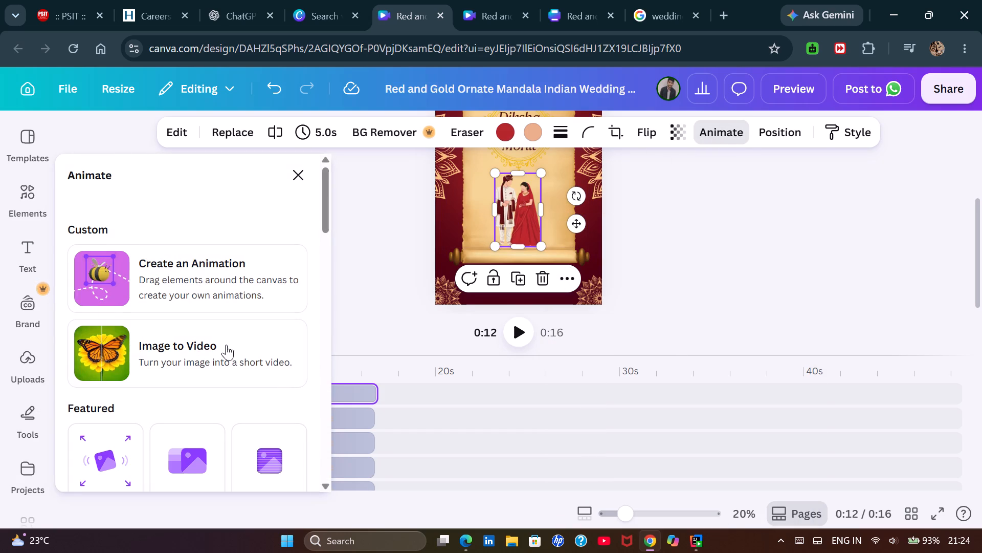
{"action": "scroll", "coordinate": [222, 346], "scroll_direction": "down", "scroll_amount": 2}
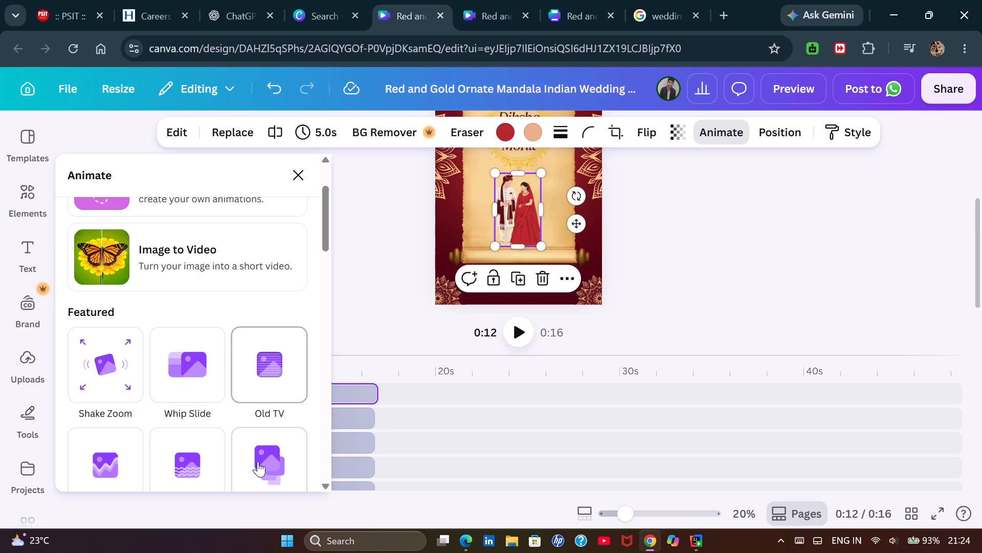
{"action": "scroll", "coordinate": [258, 462], "scroll_direction": "down", "scroll_amount": 2}
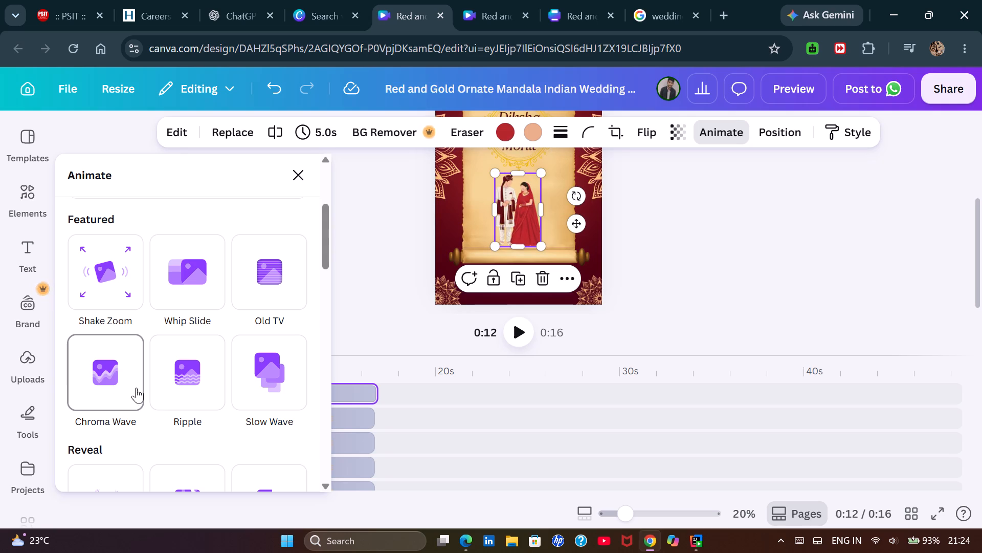
{"action": "scroll", "coordinate": [143, 387], "scroll_direction": "down", "scroll_amount": 2}
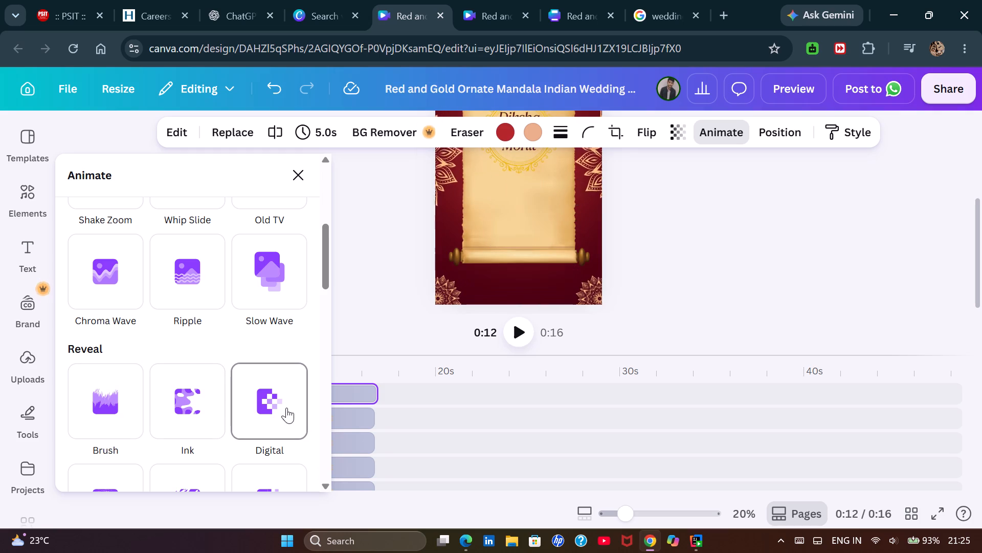
{"action": "scroll", "coordinate": [286, 408], "scroll_direction": "down", "scroll_amount": 1}
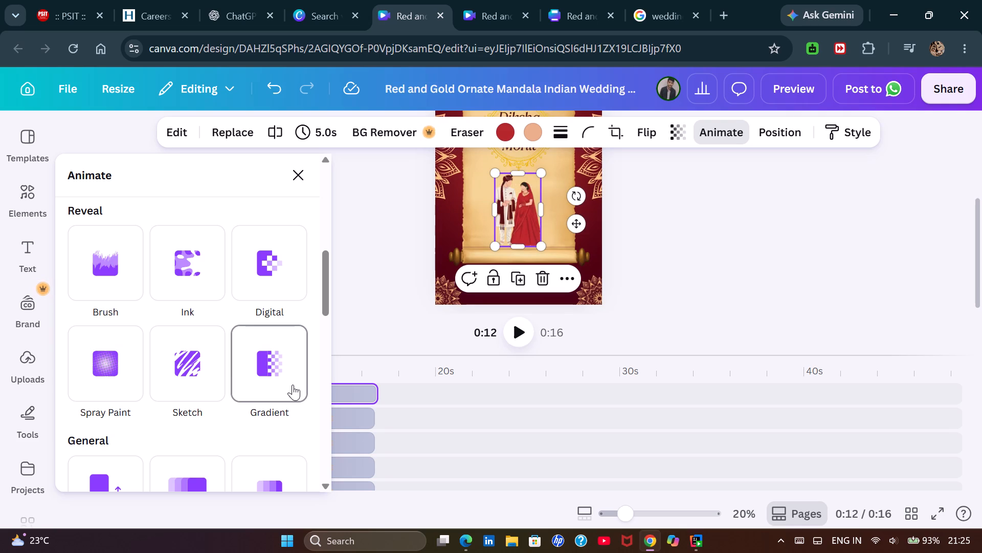
{"action": "scroll", "coordinate": [284, 382], "scroll_direction": "down", "scroll_amount": 1}
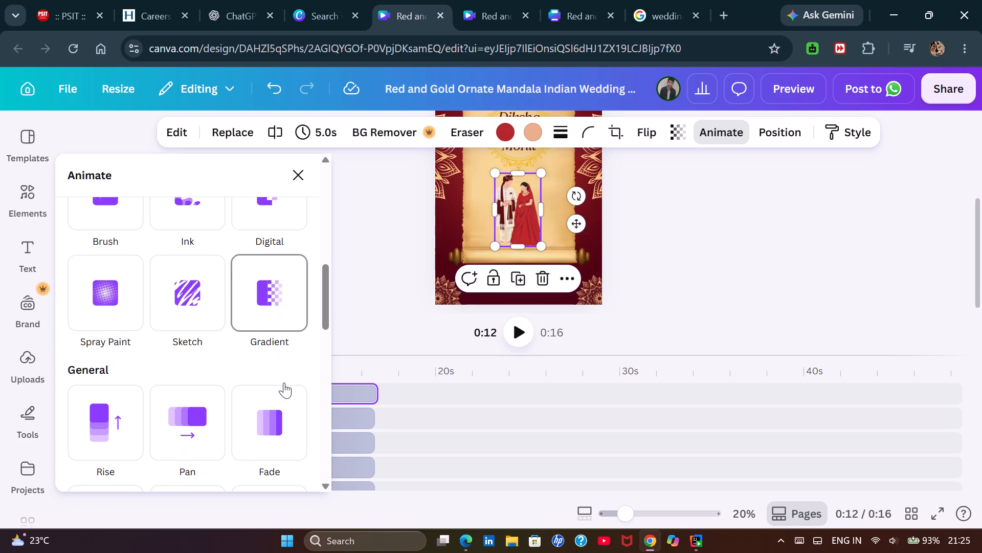
{"action": "scroll", "coordinate": [284, 382], "scroll_direction": "down", "scroll_amount": 1}
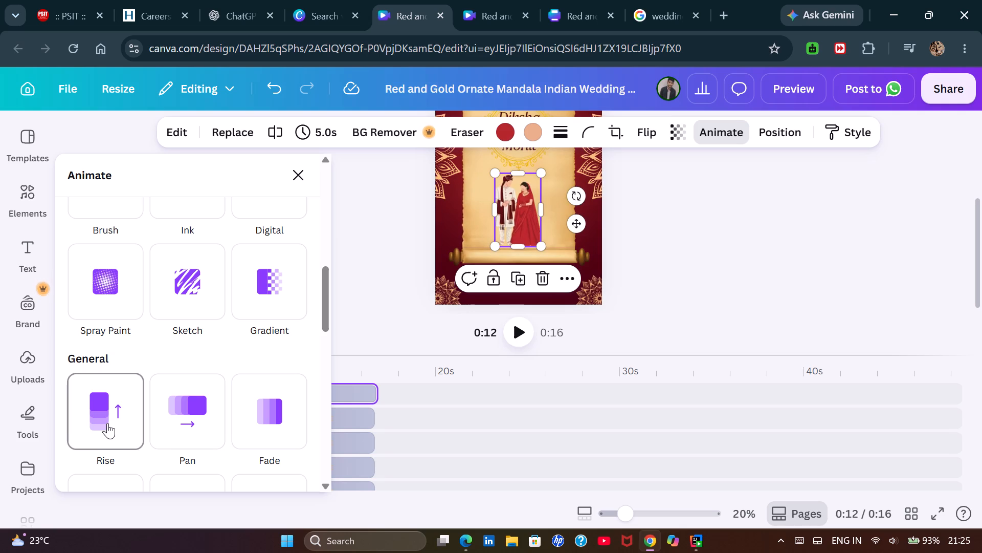
{"action": "scroll", "coordinate": [273, 263], "scroll_direction": "up", "scroll_amount": 1}
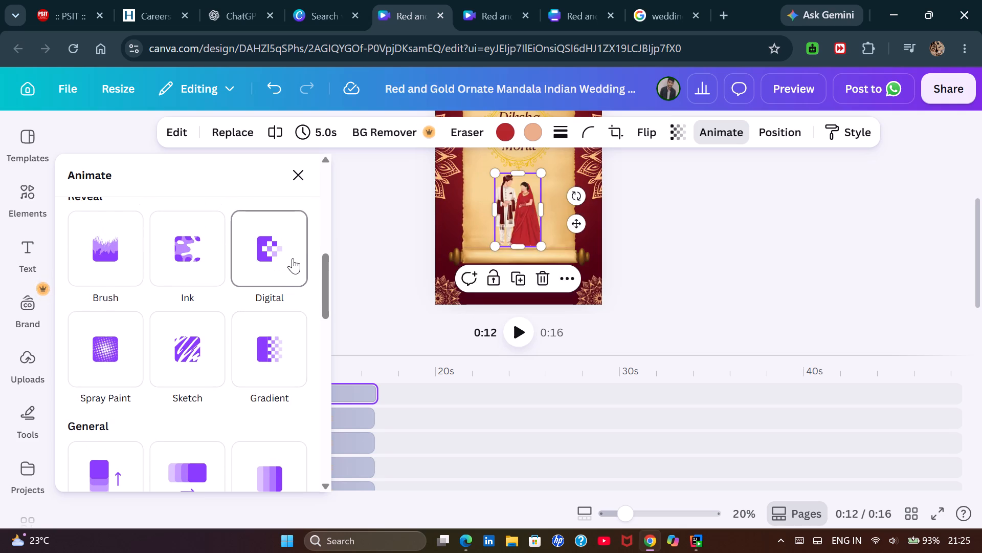
{"action": "left_click", "coordinate": [291, 257]}
{"action": "left_click", "coordinate": [519, 329]}
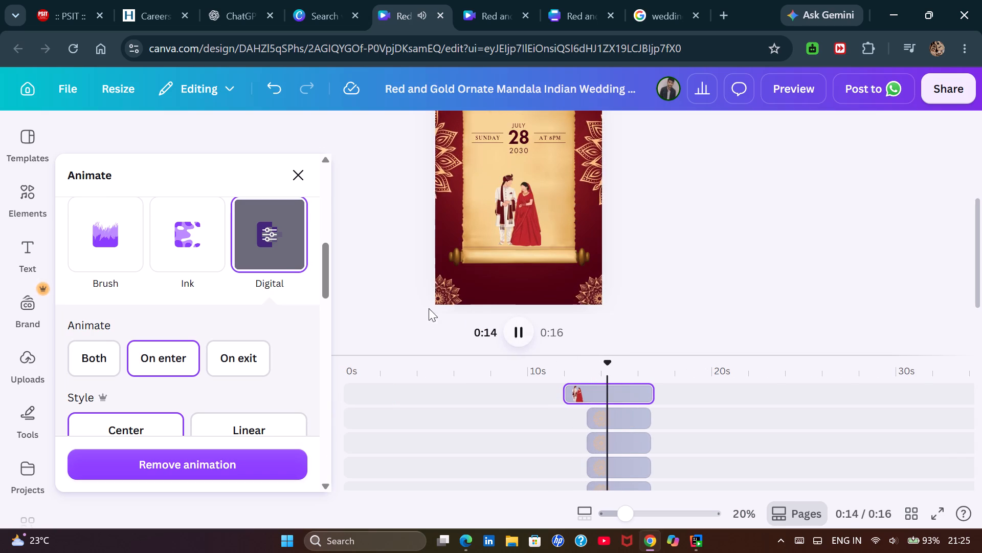
{"action": "left_click", "coordinate": [301, 175]}
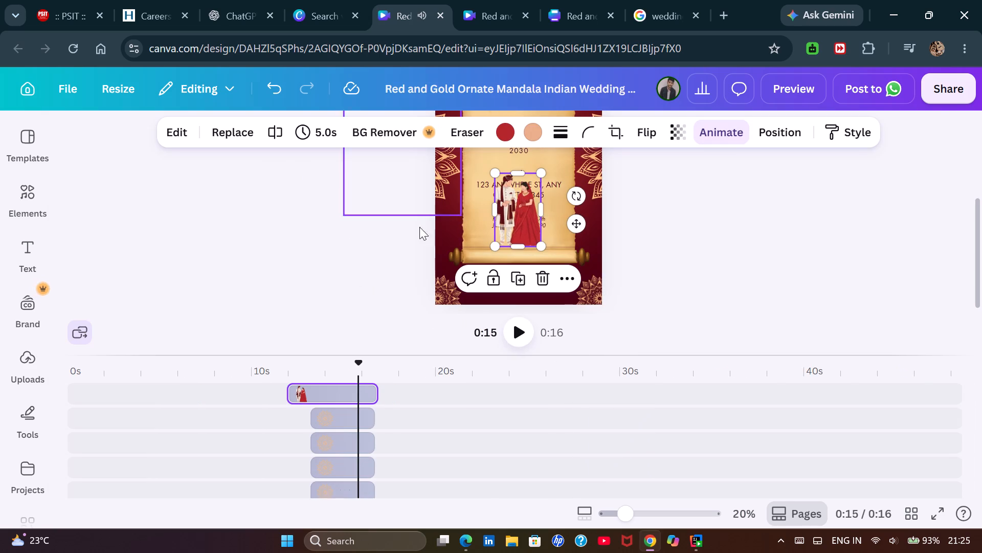
Trim the end of the couple illustration's timeline clip so it lasts 1.6 s.
{"action": "left_click", "coordinate": [269, 365]}
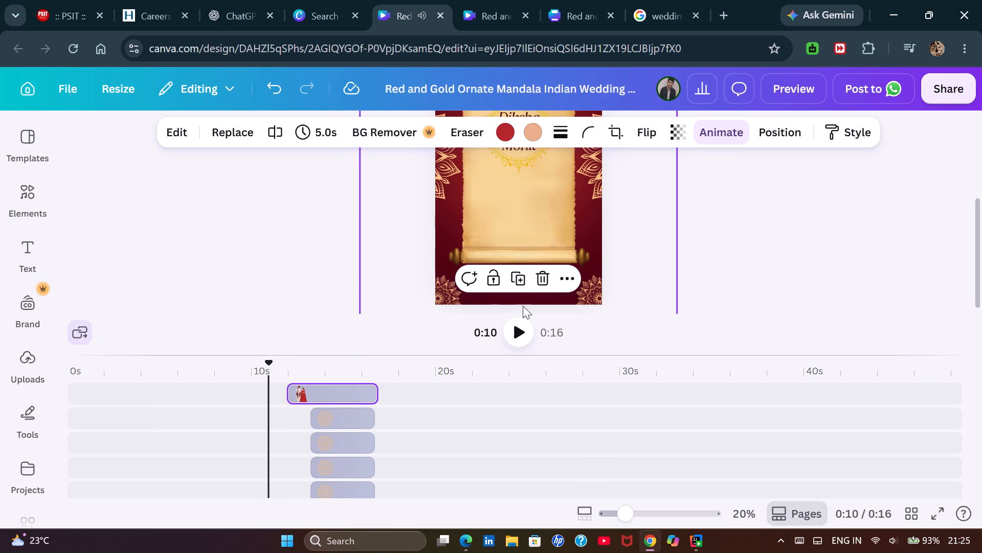
{"action": "left_click", "coordinate": [515, 326]}
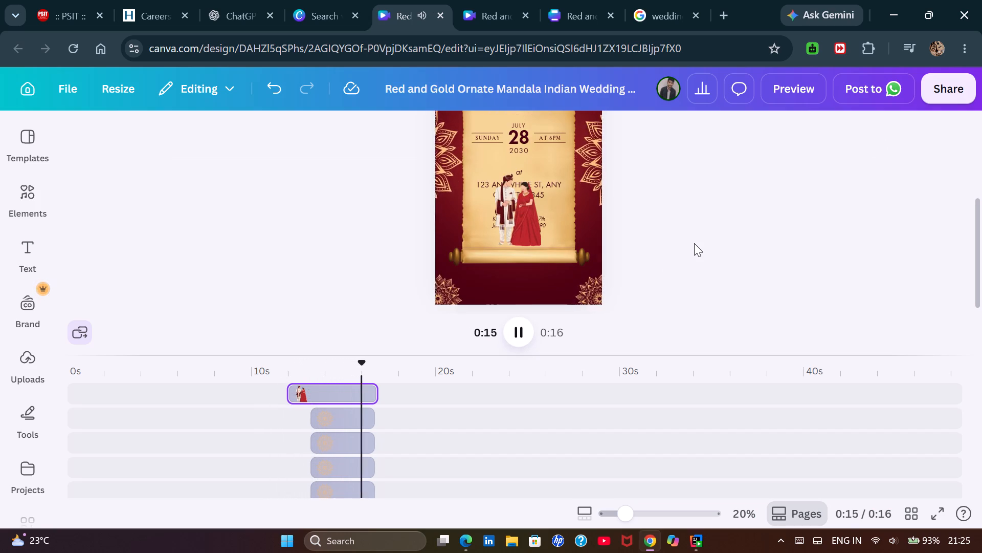
{"action": "left_click", "coordinate": [369, 393]}
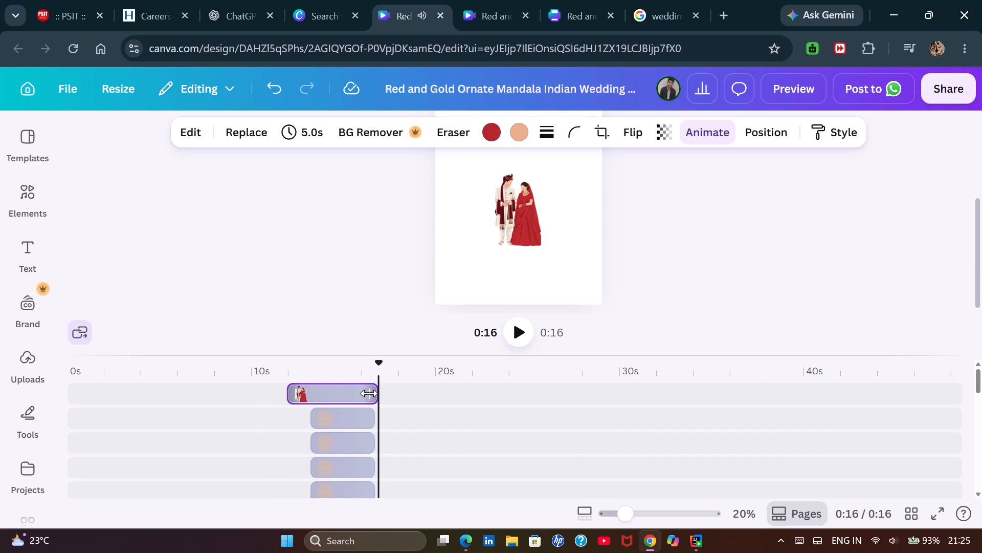
{"action": "left_click", "coordinate": [324, 393]}
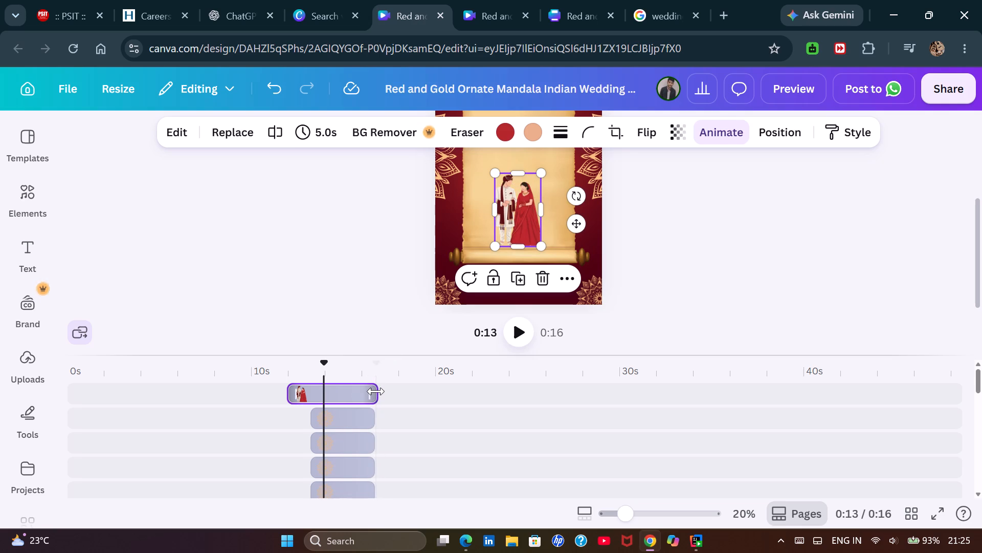
{"action": "left_click_drag", "start_coordinate": [376, 391], "coordinate": [322, 398]}
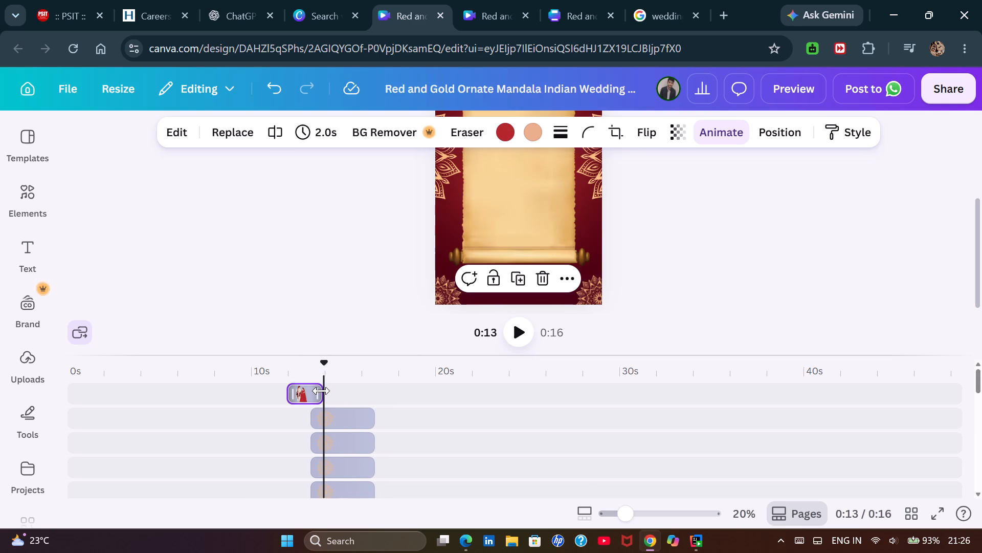
{"action": "left_click_drag", "start_coordinate": [321, 391], "coordinate": [312, 393]}
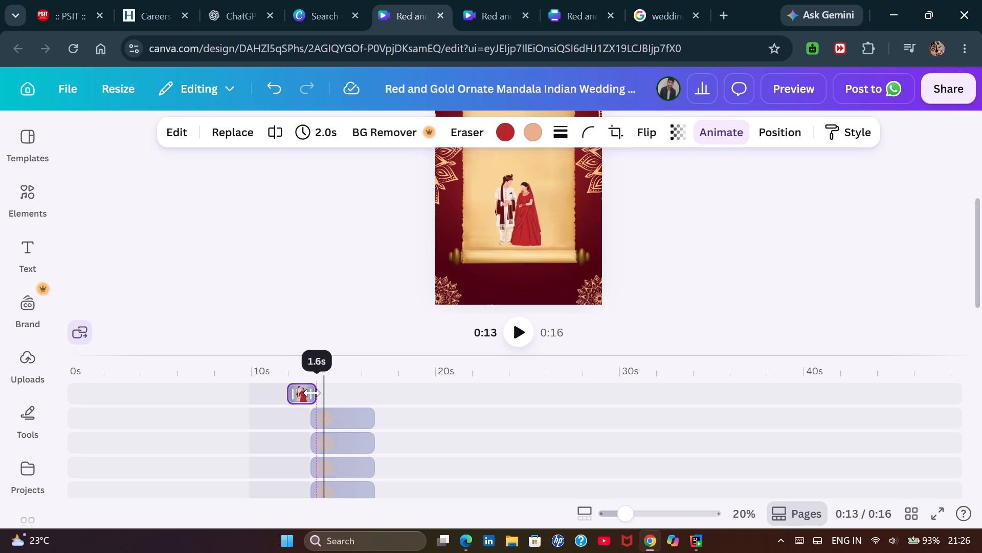
{"action": "left_click_drag", "start_coordinate": [312, 393], "coordinate": [315, 395]}
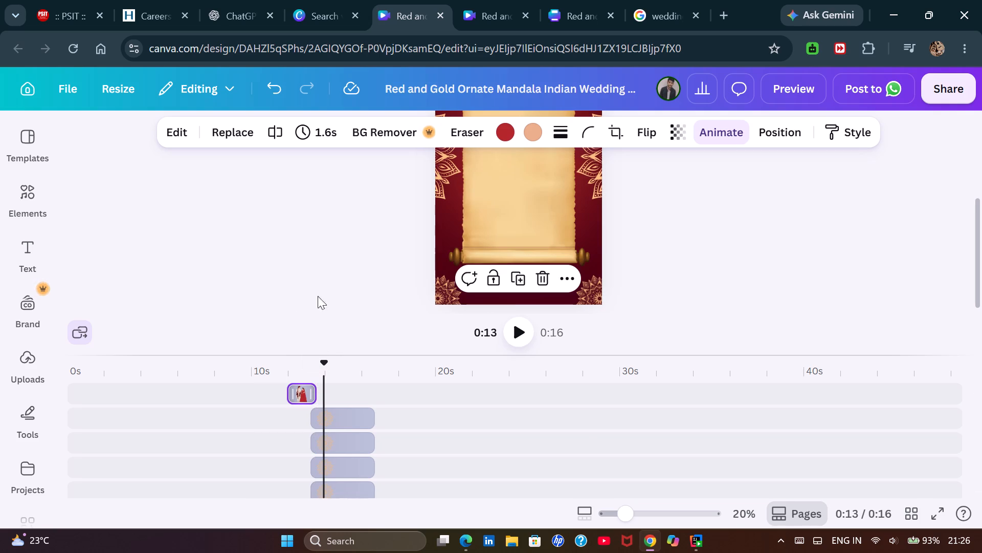
Replay the video from about 11 s to check the couple illustration's timing against the names and date scenes.
{"action": "left_click", "coordinate": [270, 358]}
{"action": "left_click", "coordinate": [272, 366]}
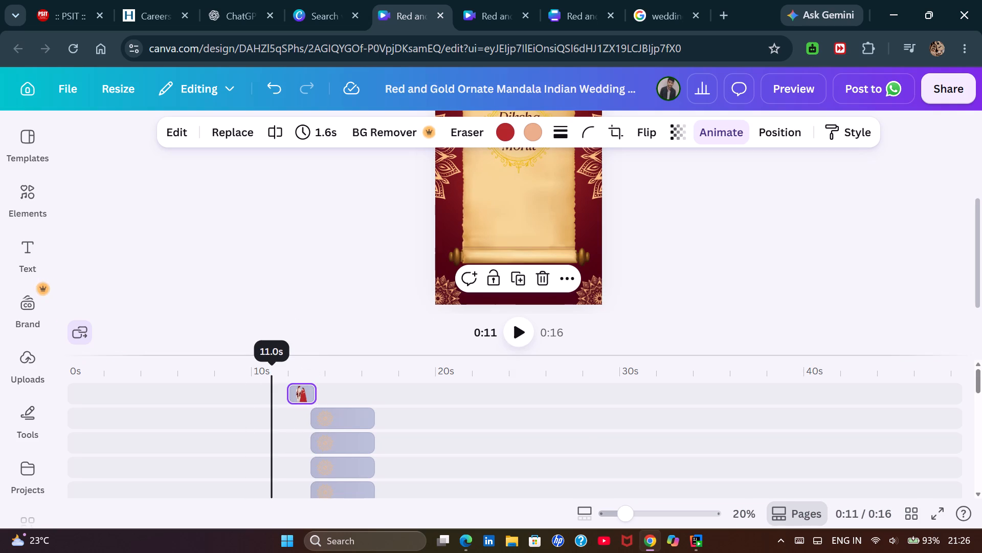
{"action": "left_click", "coordinate": [512, 330]}
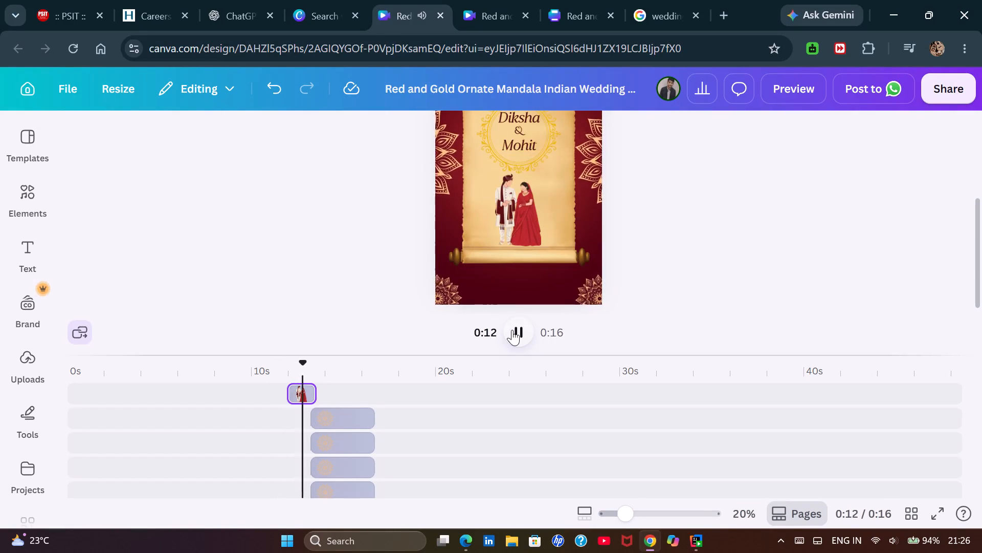
{"action": "left_click", "coordinate": [274, 364]}
{"action": "scroll", "coordinate": [329, 329], "scroll_direction": "down", "scroll_amount": 1}
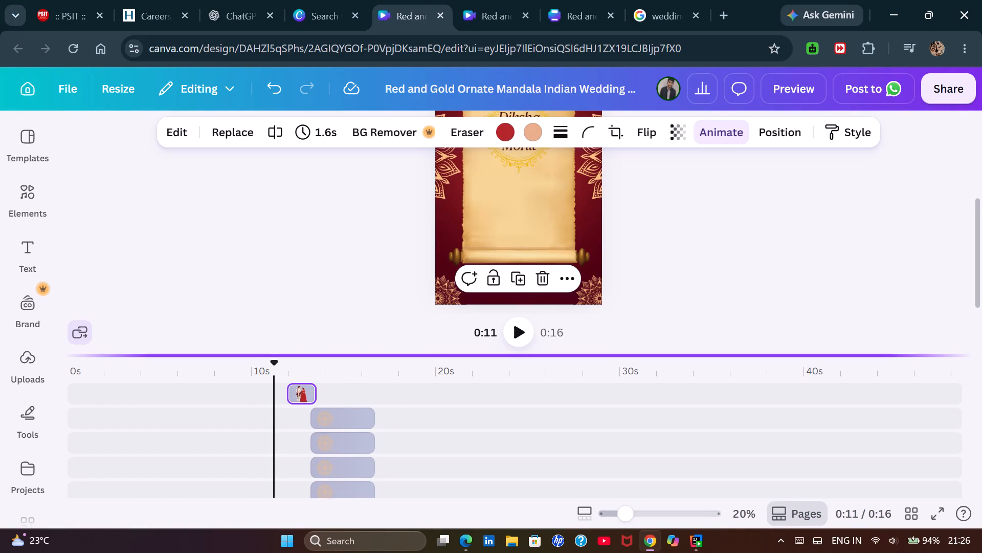
{"action": "left_click_drag", "start_coordinate": [431, 357], "coordinate": [419, 306]}
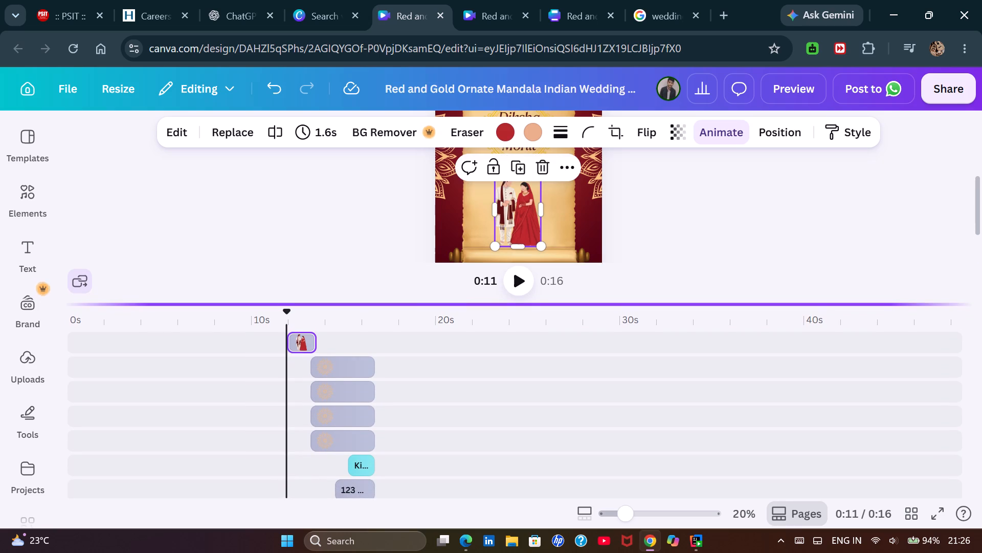
{"action": "scroll", "coordinate": [435, 380], "scroll_direction": "up", "scroll_amount": 1}
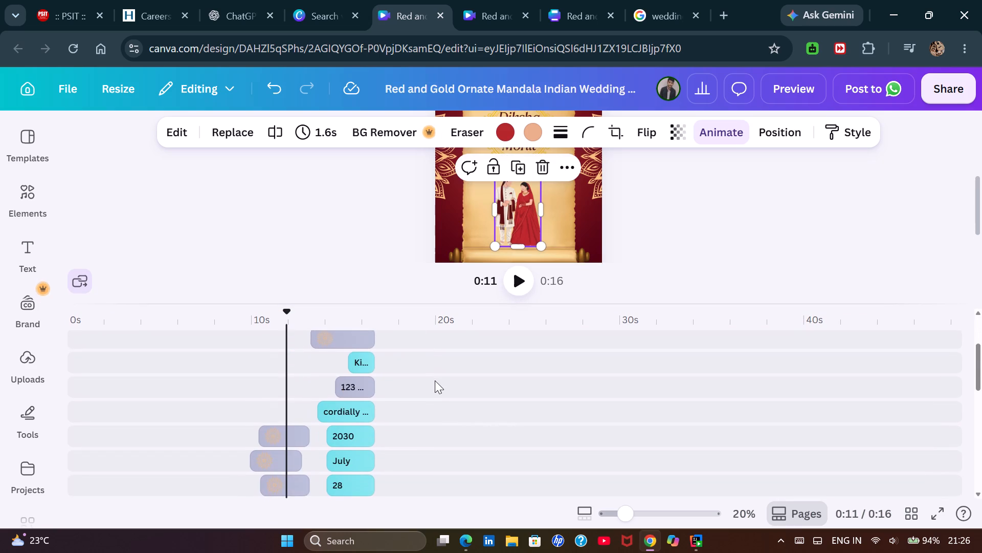
{"action": "scroll", "coordinate": [435, 380], "scroll_direction": "up", "scroll_amount": 1}
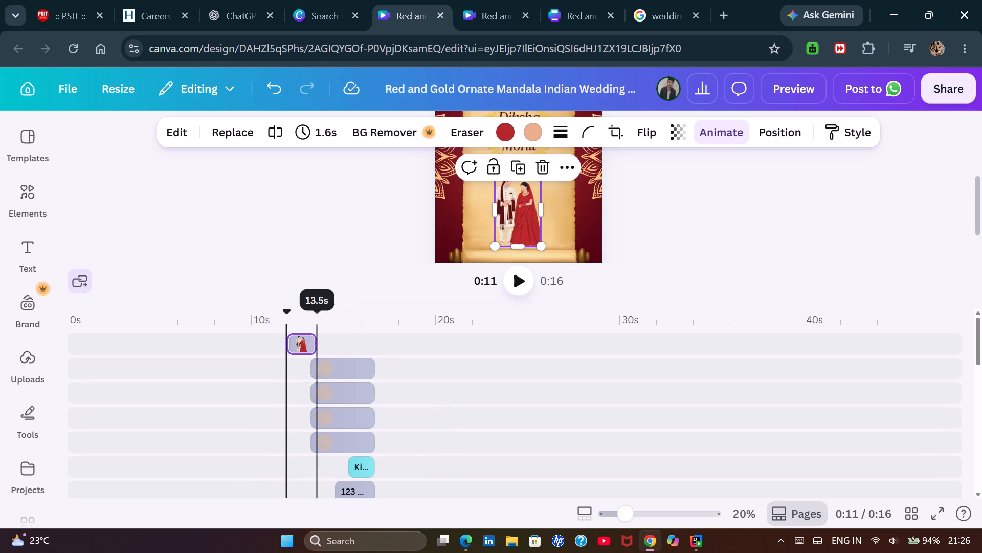
{"action": "scroll", "coordinate": [649, 228], "scroll_direction": "up", "scroll_amount": 1}
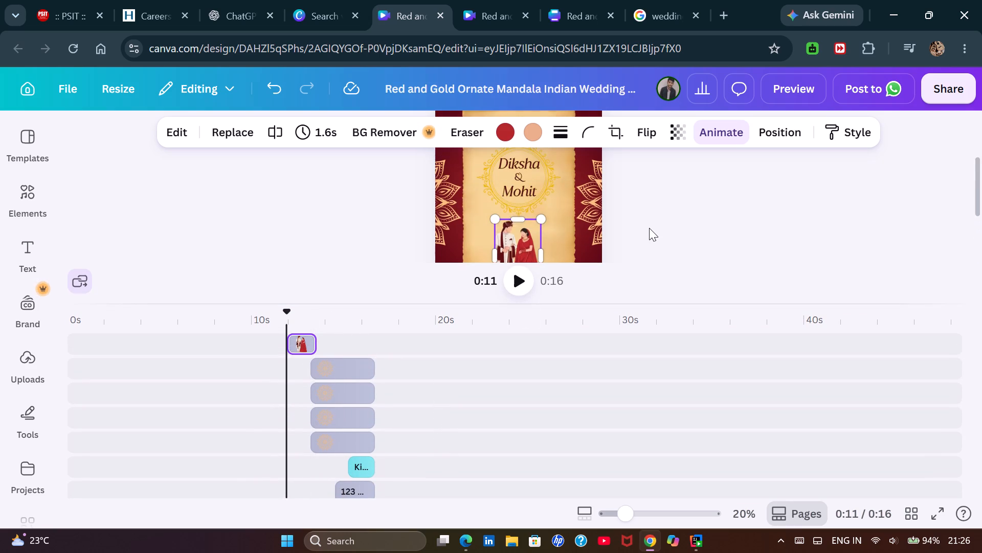
{"action": "scroll", "coordinate": [649, 228], "scroll_direction": "up", "scroll_amount": 2}
{"action": "left_click", "coordinate": [520, 279]}
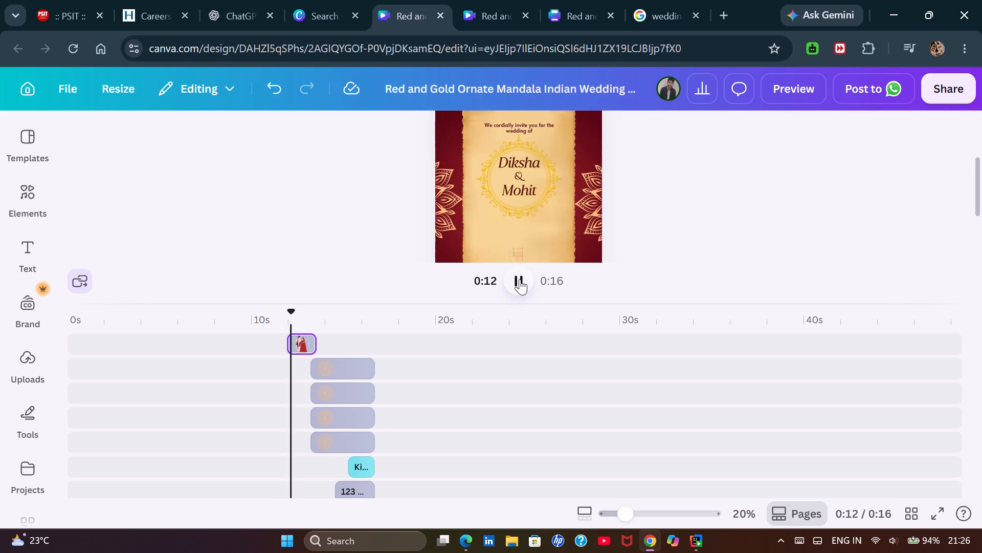
{"action": "left_click", "coordinate": [520, 279]}
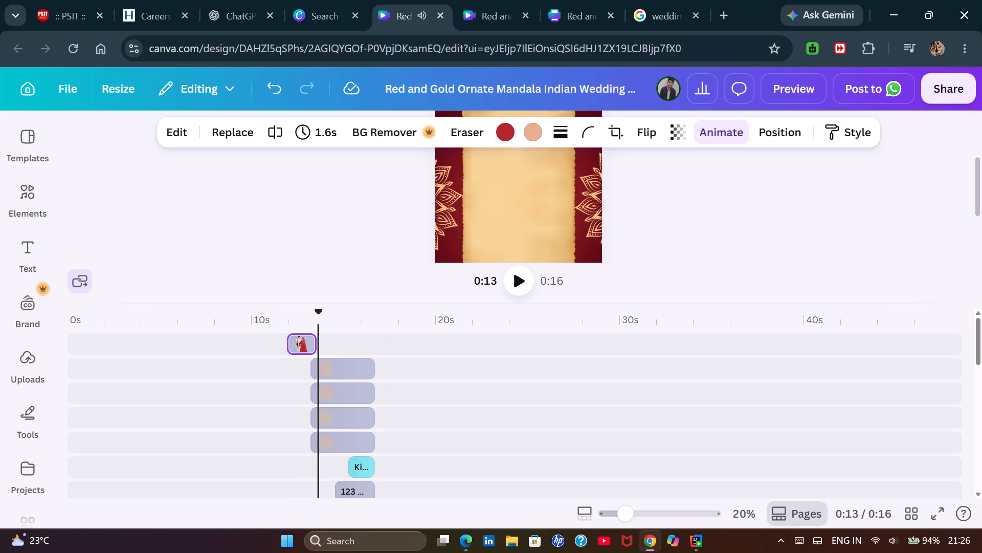
{"action": "left_click_drag", "start_coordinate": [319, 316], "coordinate": [273, 325]}
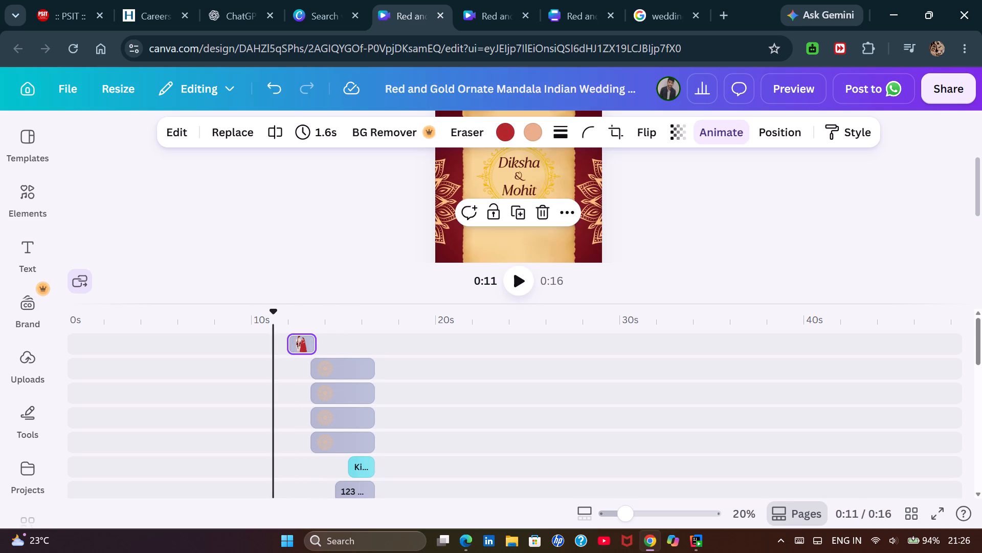
{"action": "left_click", "coordinate": [525, 275]}
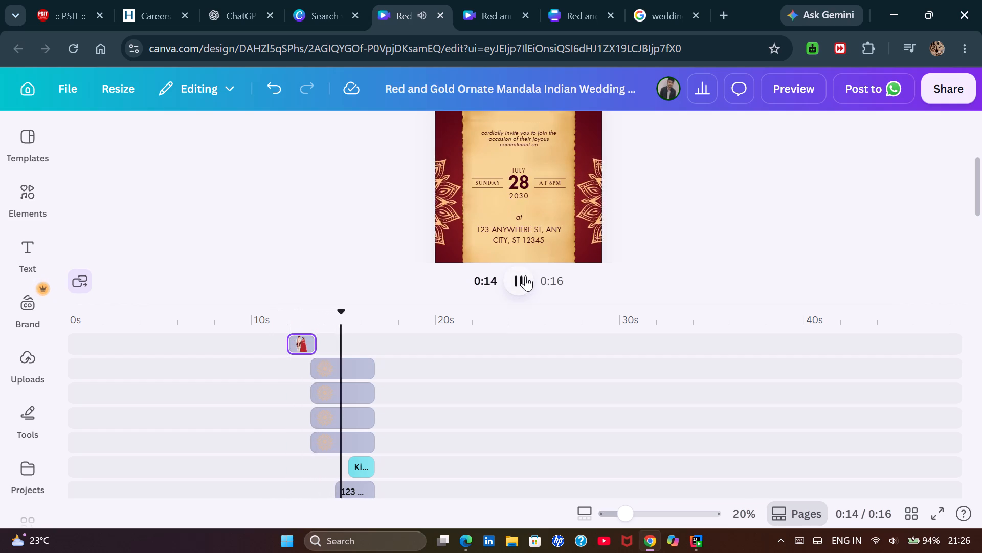
Change the day number in the wedding date scene to 24.
{"action": "left_click", "coordinate": [342, 369]}
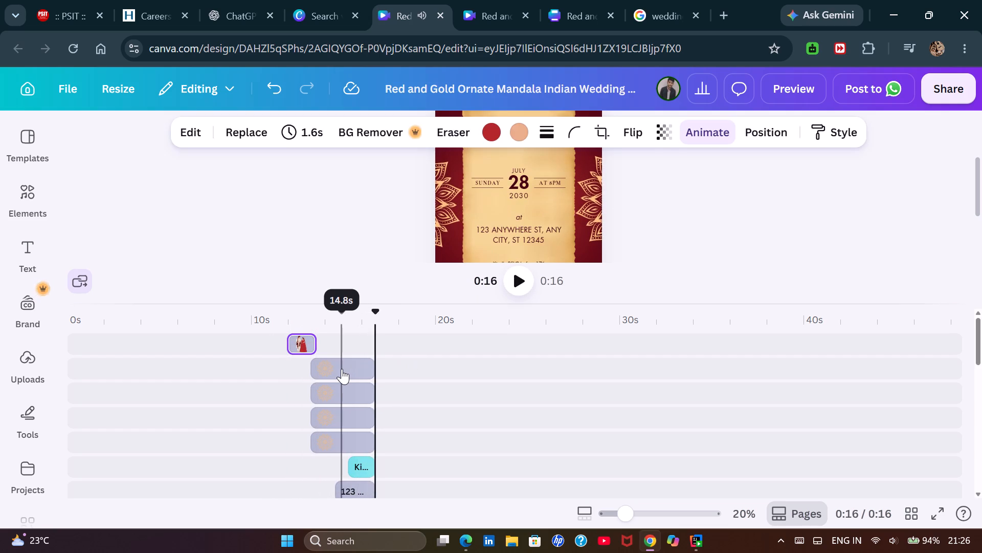
{"action": "left_click", "coordinate": [623, 264]}
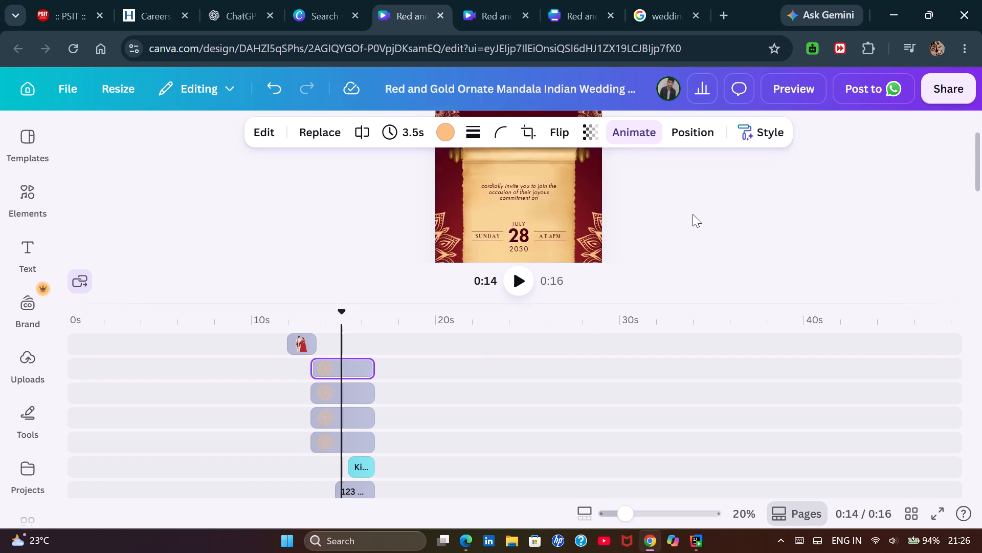
{"action": "triple_click", "coordinate": [506, 207]}
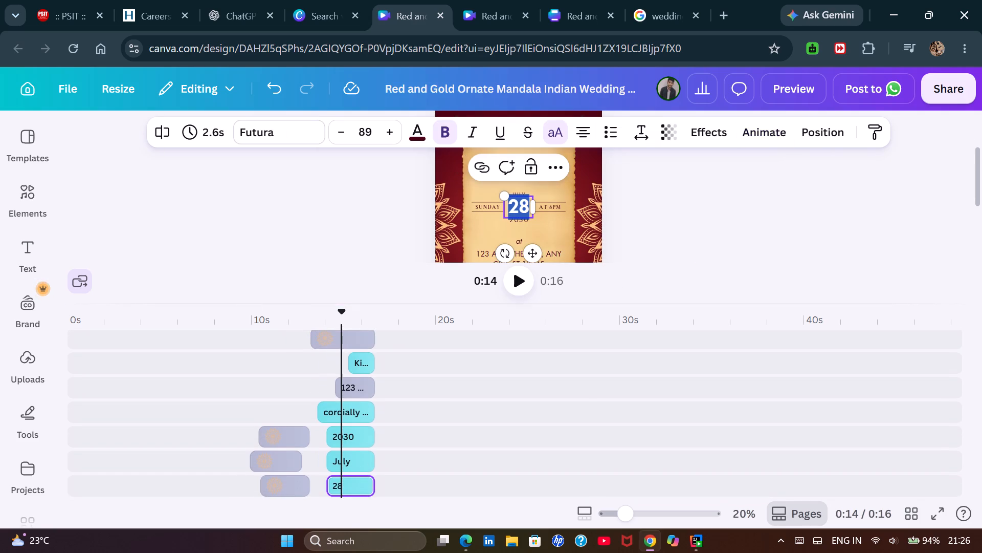
{"action": "type", "text": "24"}
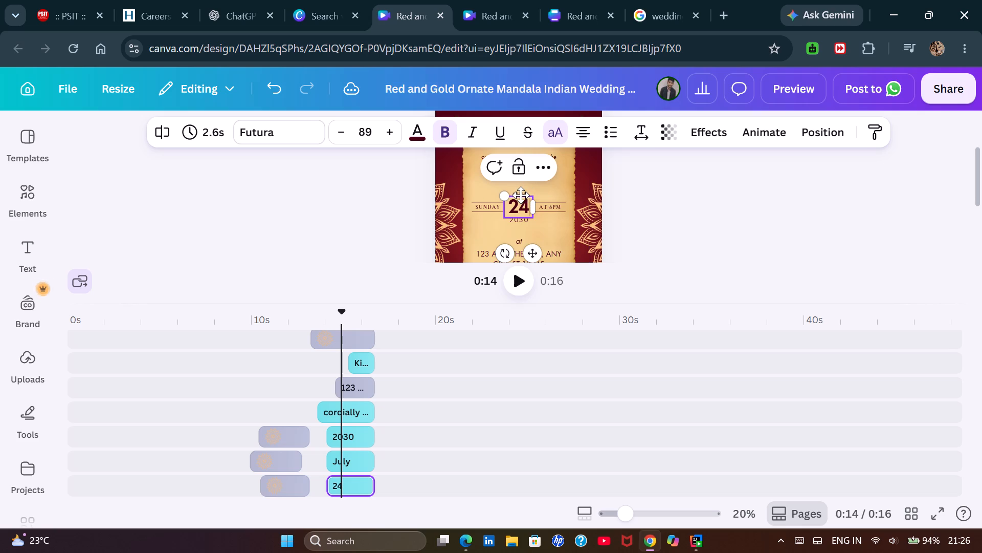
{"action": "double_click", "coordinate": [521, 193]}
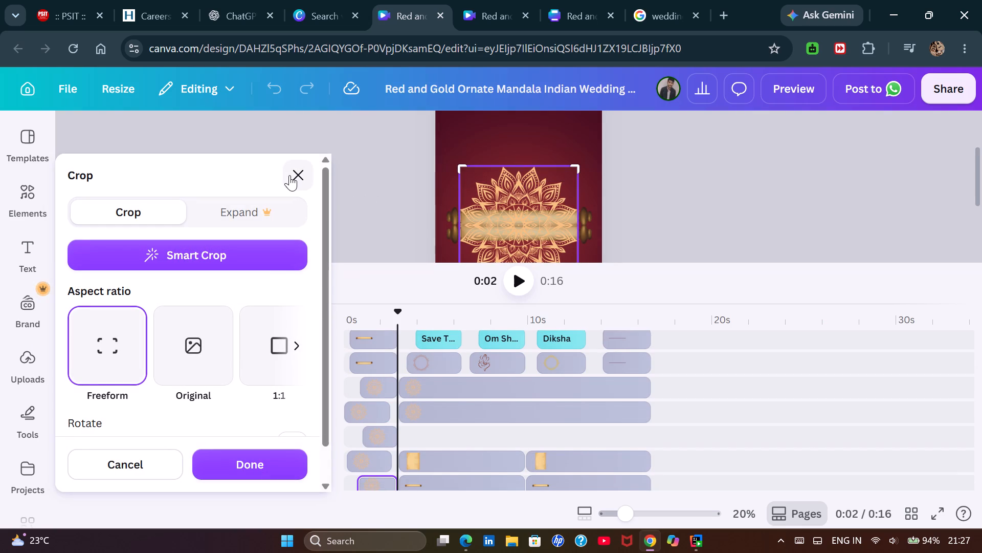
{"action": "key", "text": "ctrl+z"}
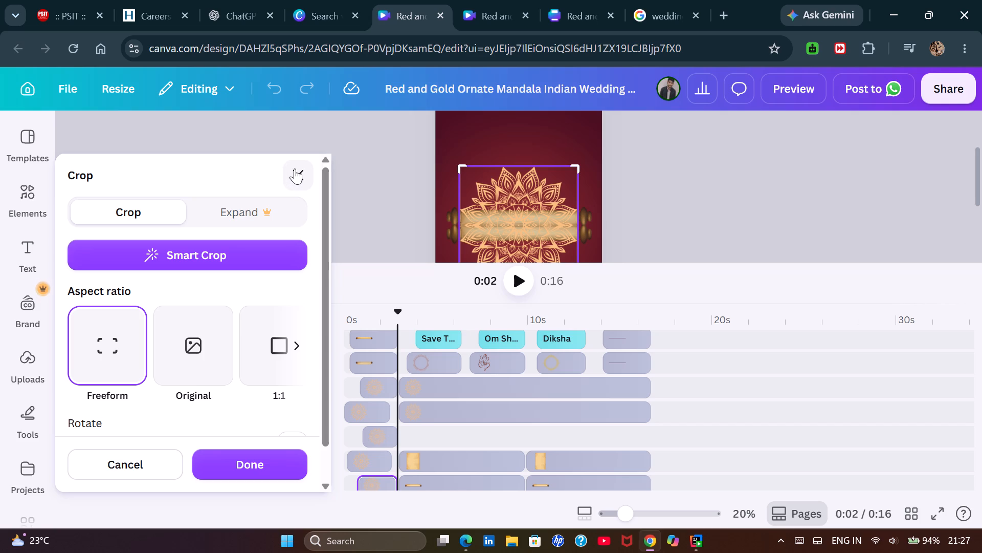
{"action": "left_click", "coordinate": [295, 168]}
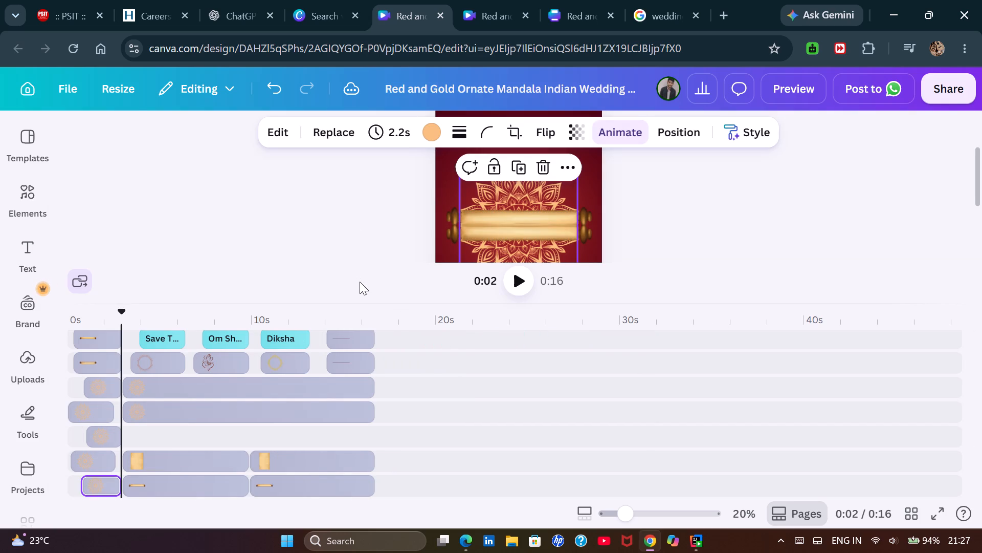
Enlarge the canvas preview area and replay the invitation video to review the scenes, names, couple illustration and date.
{"action": "left_click", "coordinate": [525, 284]}
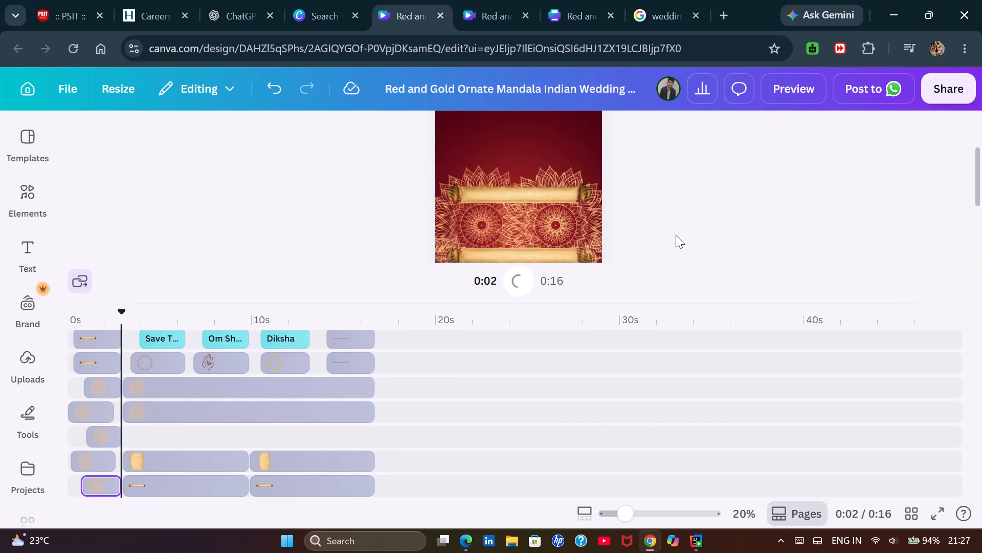
{"action": "scroll", "coordinate": [678, 232], "scroll_direction": "up", "scroll_amount": 1}
{"action": "scroll", "coordinate": [678, 232], "scroll_direction": "down", "scroll_amount": 2}
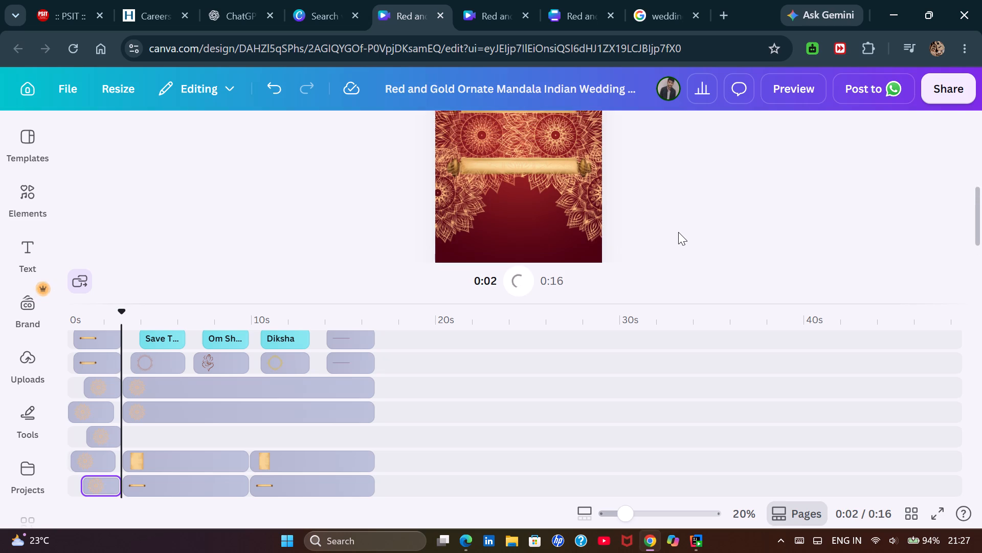
{"action": "left_click_drag", "start_coordinate": [556, 302], "coordinate": [547, 390]}
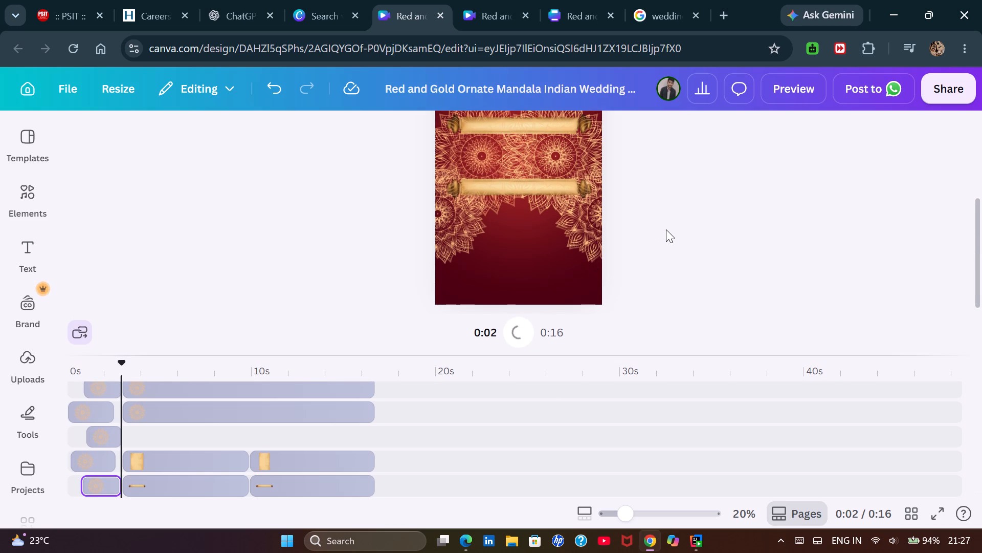
{"action": "scroll", "coordinate": [241, 391], "scroll_direction": "up", "scroll_amount": 3}
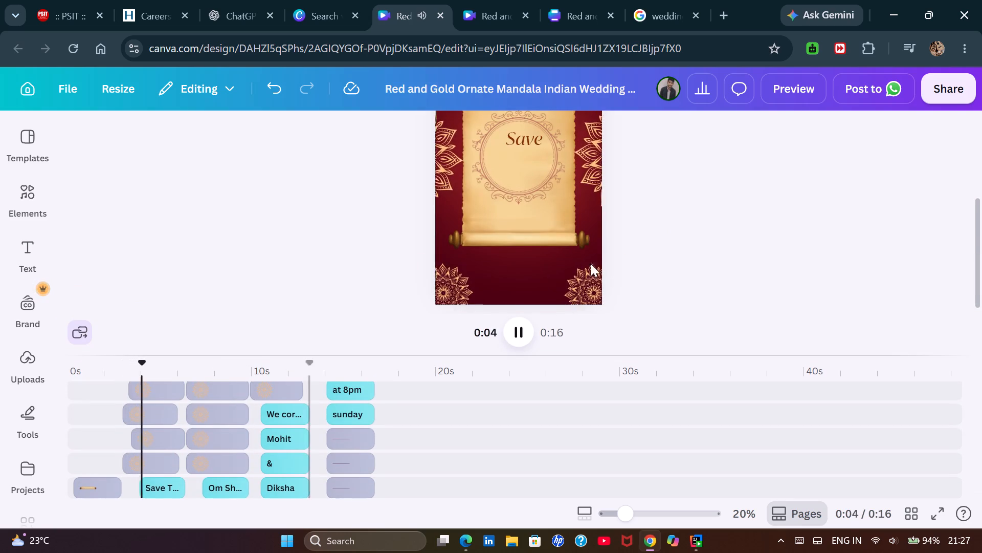
{"action": "scroll", "coordinate": [665, 228], "scroll_direction": "up", "scroll_amount": 2}
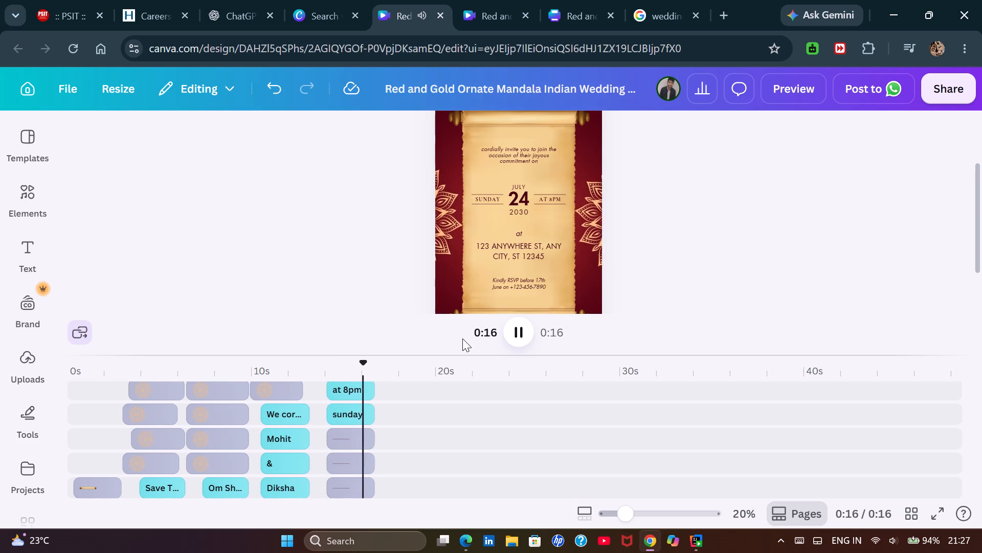
{"action": "left_click", "coordinate": [529, 336]}
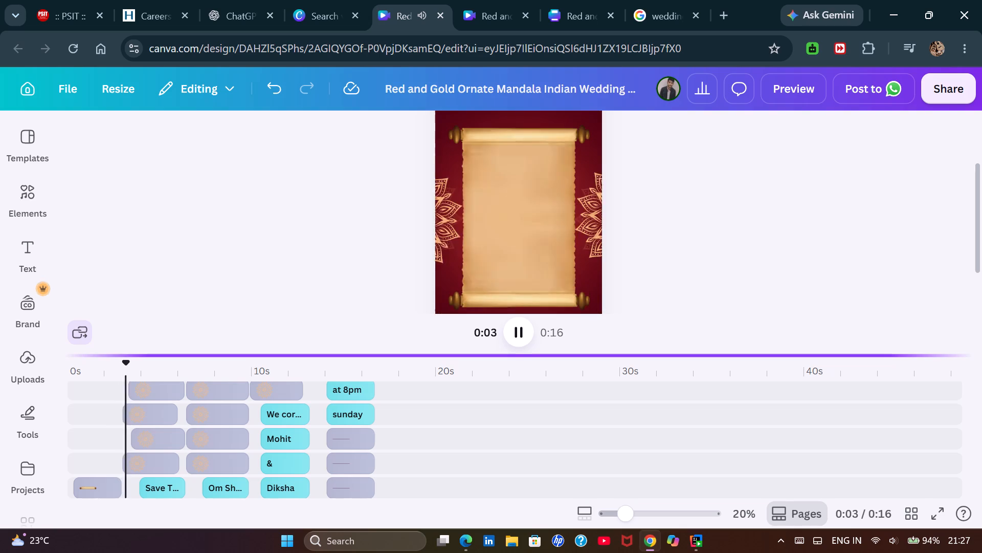
{"action": "left_click", "coordinate": [277, 357]}
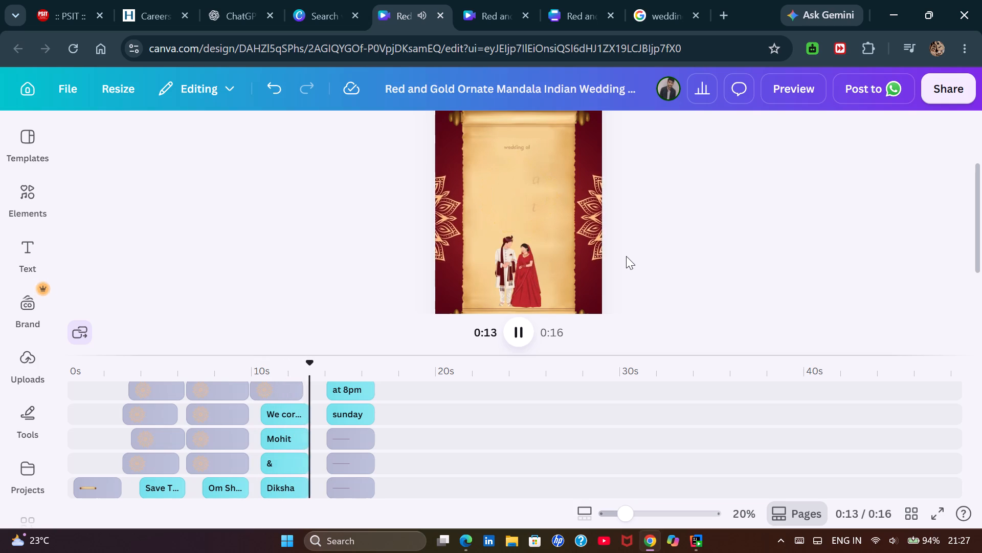
Pause playback at the date scene around 14 s and change the month above the day number to nov.
{"action": "key", "text": "space"}
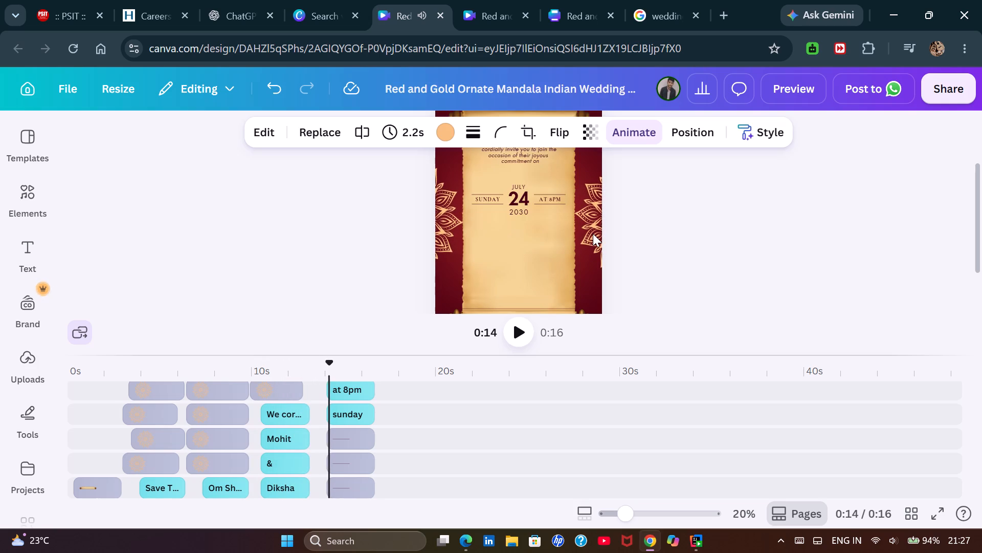
{"action": "scroll", "coordinate": [593, 233], "scroll_direction": "up", "scroll_amount": 1}
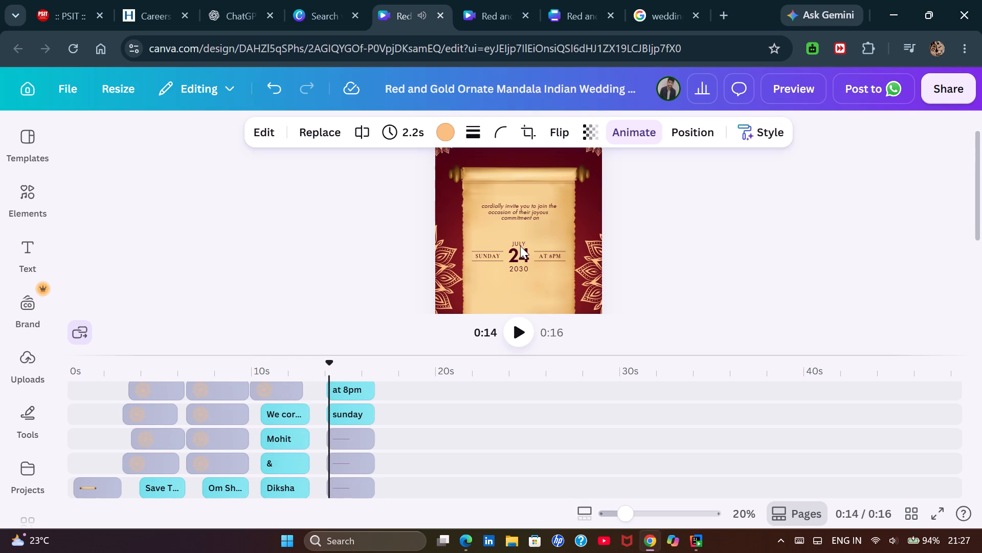
{"action": "triple_click", "coordinate": [520, 243]}
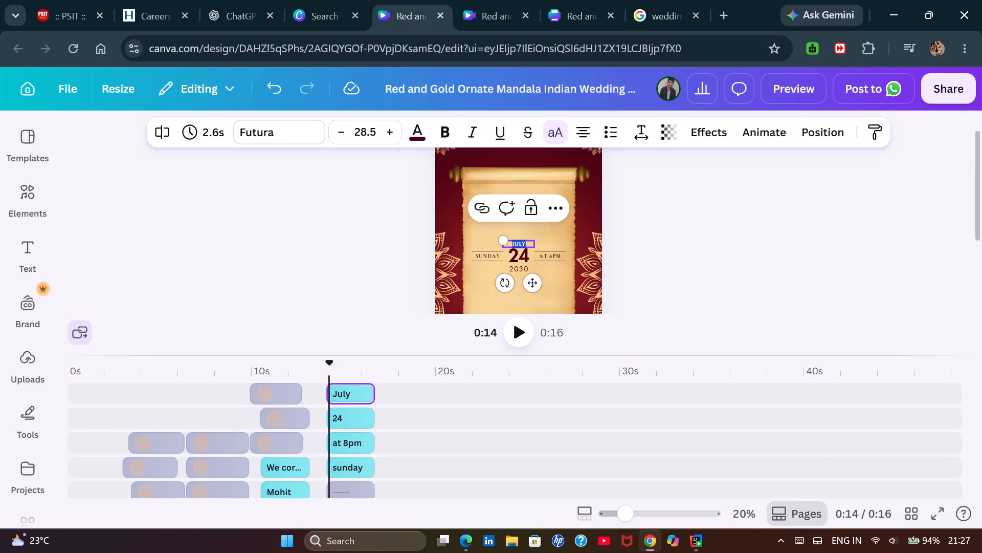
{"action": "type", "text": "no"}
{"action": "key", "text": "v"}
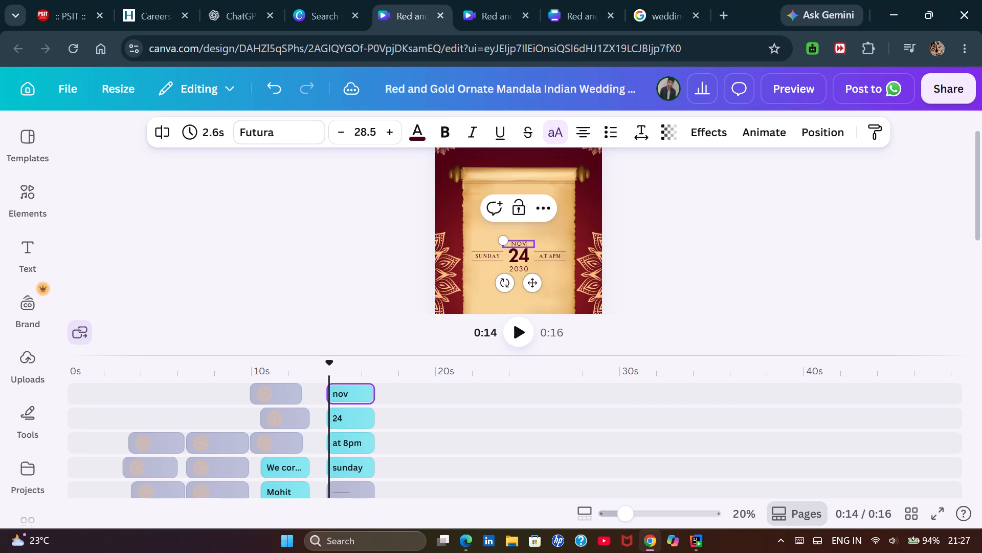
Change the weekday text beside the day number in the date scene to tuesday.
{"action": "double_click", "coordinate": [487, 255]}
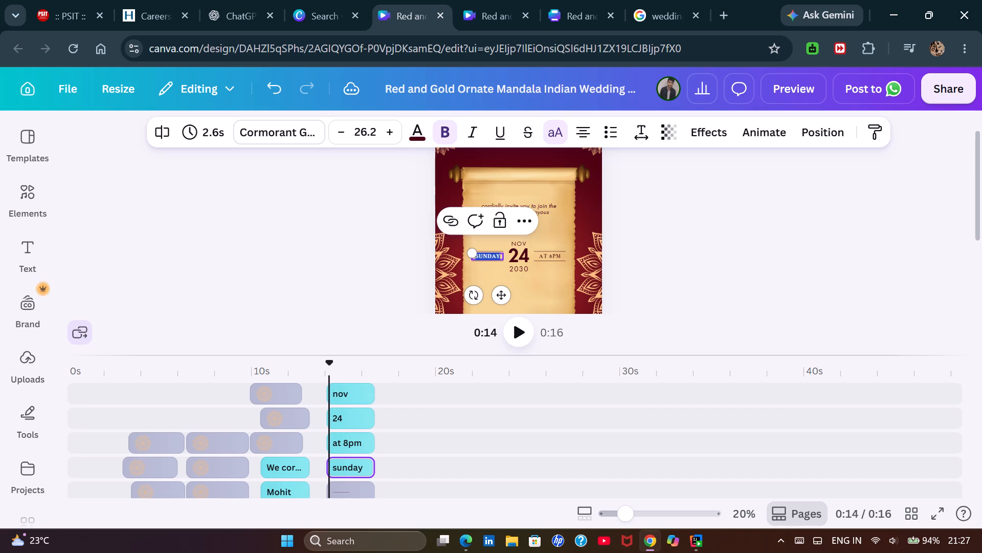
{"action": "type", "text": "tues"}
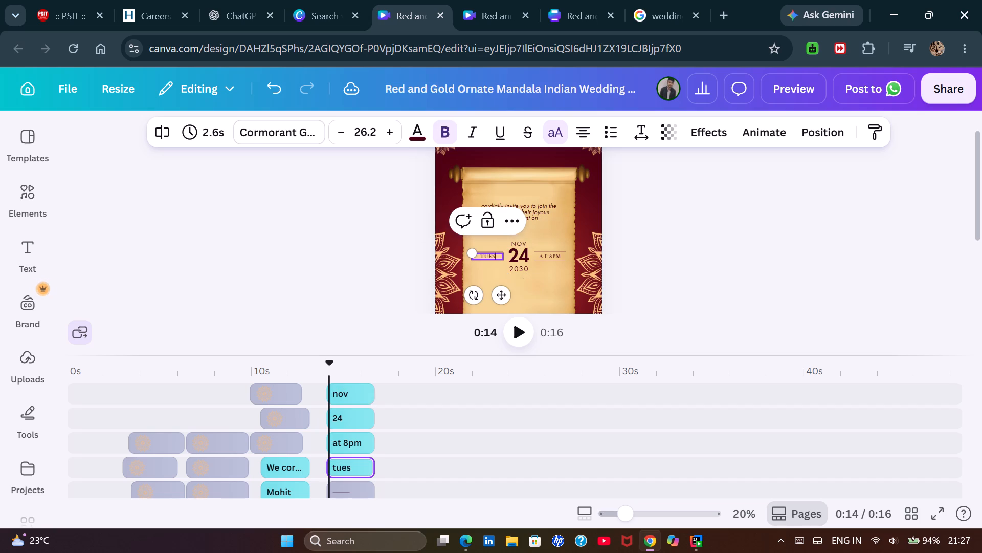
{"action": "type", "text": "day"}
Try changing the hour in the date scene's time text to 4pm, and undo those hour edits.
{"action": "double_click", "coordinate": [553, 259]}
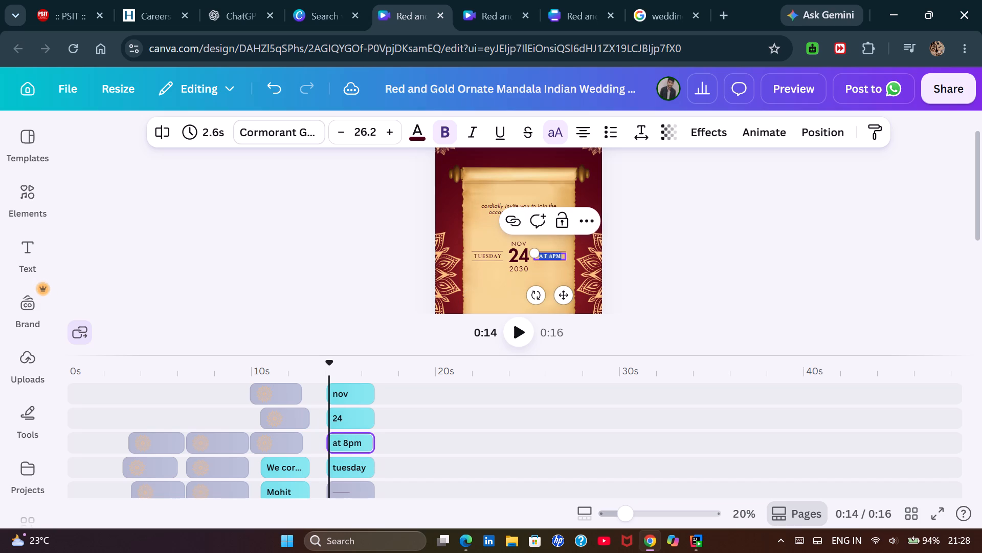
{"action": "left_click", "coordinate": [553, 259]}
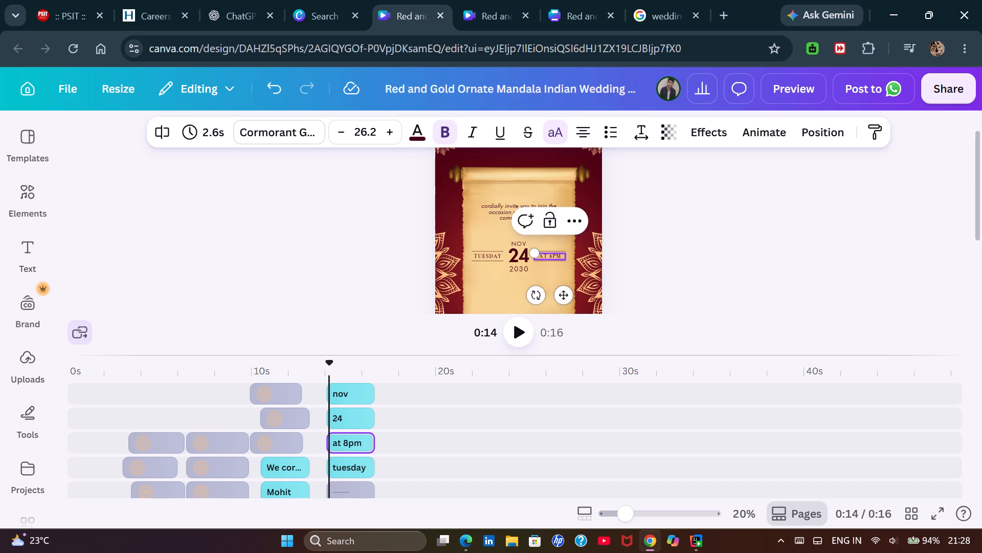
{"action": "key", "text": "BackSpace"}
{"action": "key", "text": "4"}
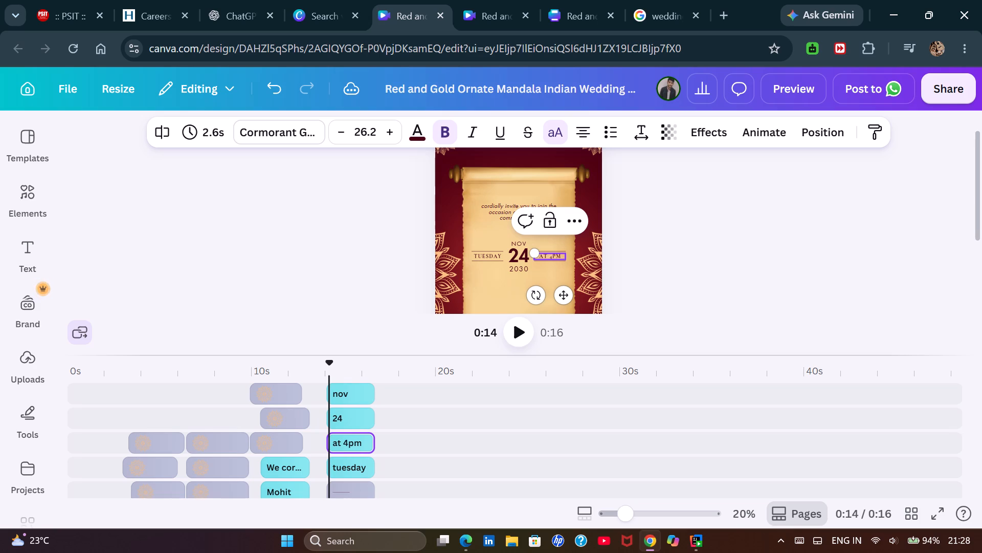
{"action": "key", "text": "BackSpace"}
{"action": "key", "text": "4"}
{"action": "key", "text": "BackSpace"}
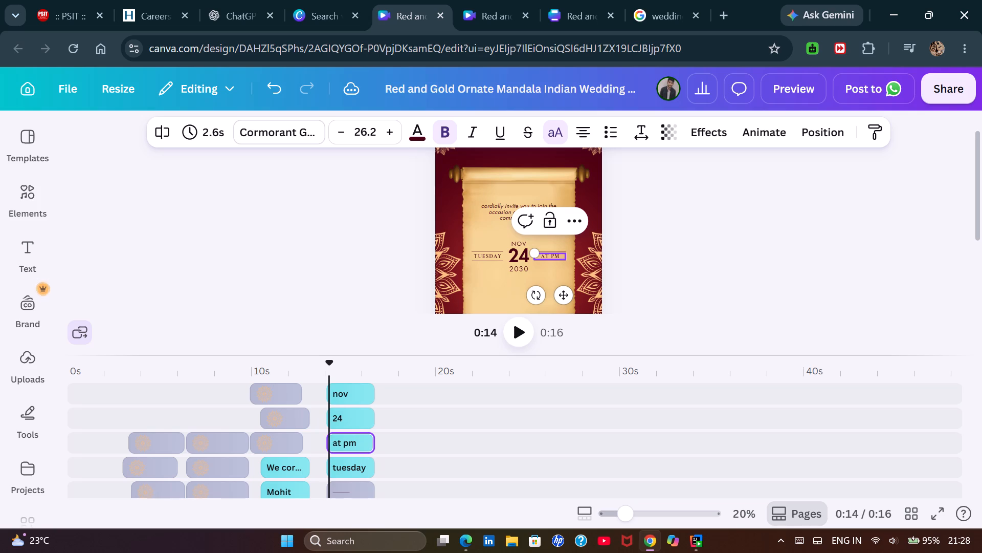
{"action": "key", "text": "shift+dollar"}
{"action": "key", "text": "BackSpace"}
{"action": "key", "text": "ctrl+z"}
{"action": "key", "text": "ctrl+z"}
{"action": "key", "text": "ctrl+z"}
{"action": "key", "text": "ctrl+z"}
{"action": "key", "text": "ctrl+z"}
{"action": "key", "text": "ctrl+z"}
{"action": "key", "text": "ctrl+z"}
Change the time text beside the day number in the date scene to at 5pm.
{"action": "key", "text": "BackSpace"}
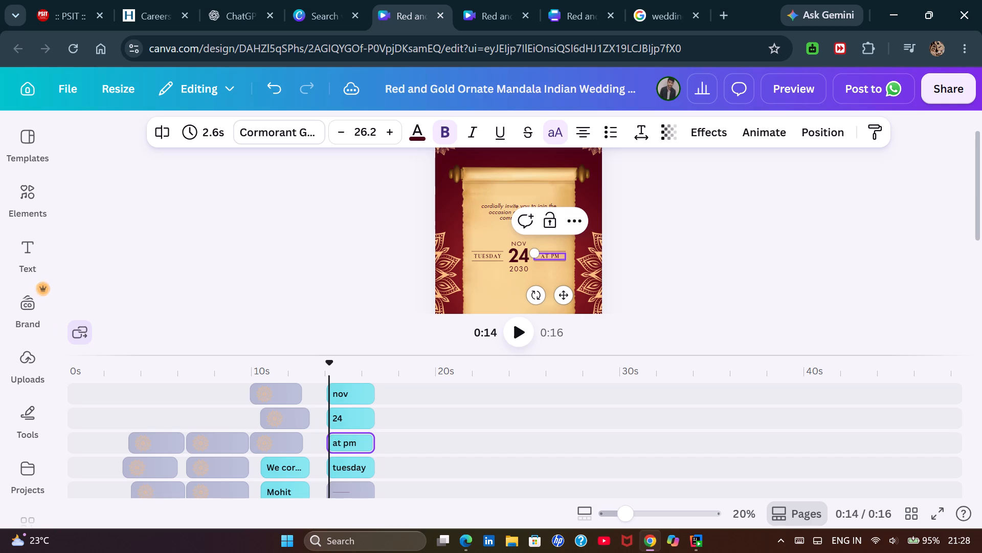
{"action": "type", "text": "54"}
{"action": "key", "text": "BackSpace"}
{"action": "key", "text": "BackSpace"}
{"action": "key", "text": "5"}
Increase the font size of the at 5pm text in the date scene, stepping it back to 29.2.
{"action": "left_click", "coordinate": [390, 130]}
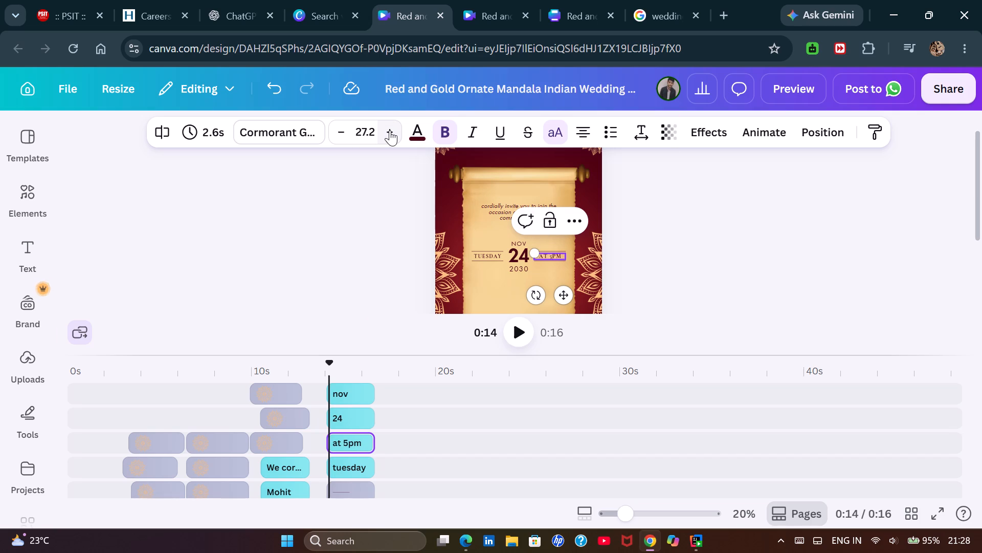
{"action": "triple_click", "coordinate": [390, 130]}
{"action": "triple_click", "coordinate": [390, 130]}
{"action": "left_click", "coordinate": [390, 130]}
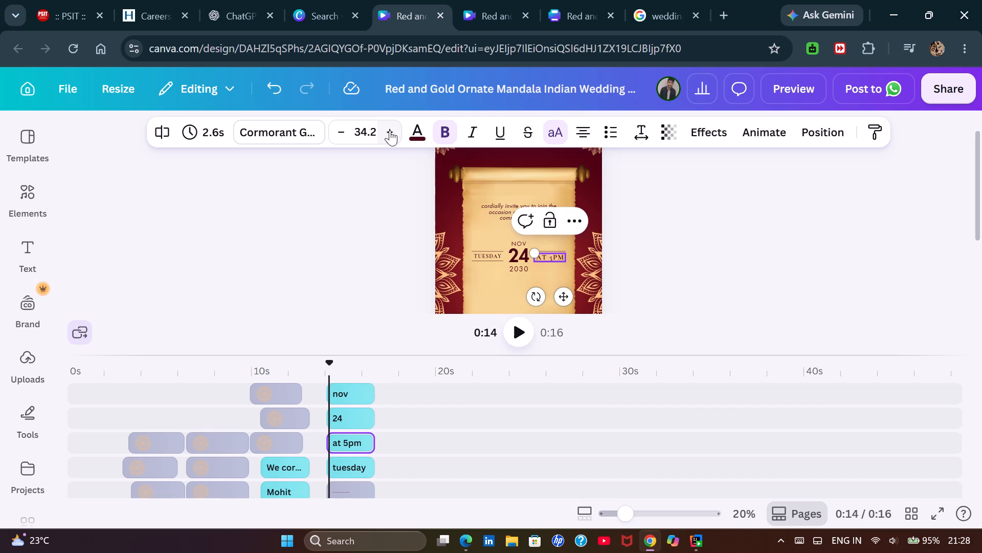
{"action": "key", "text": "ctrl+z"}
{"action": "key", "text": "ctrl+z"}
{"action": "key", "text": "ctrl+z"}
{"action": "key", "text": "ctrl+z"}
{"action": "key", "text": "ctrl+z"}
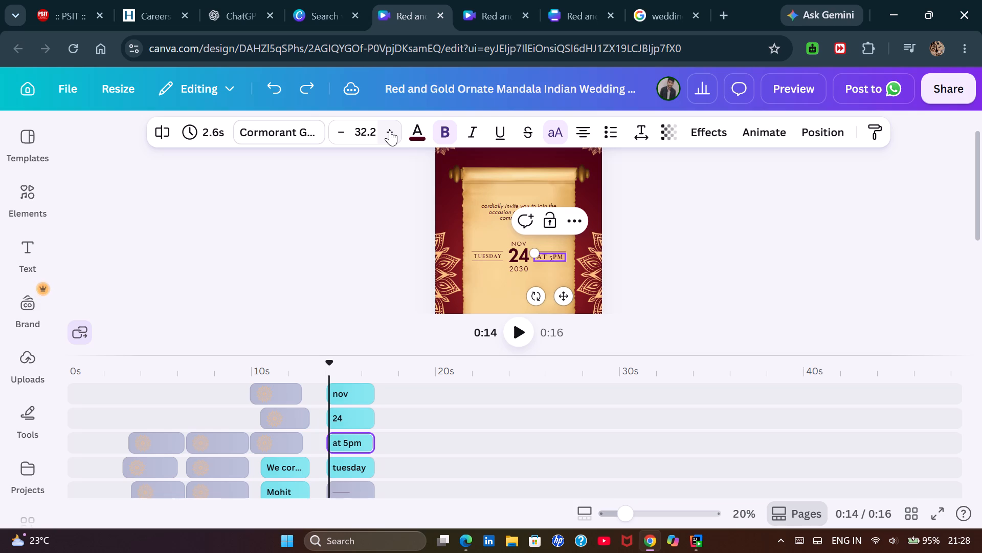
{"action": "key", "text": "ctrl+z"}
{"action": "key", "text": "ctrl+z"}
{"action": "key", "text": "ctrl+z"}
{"action": "key", "text": "ctrl+z"}
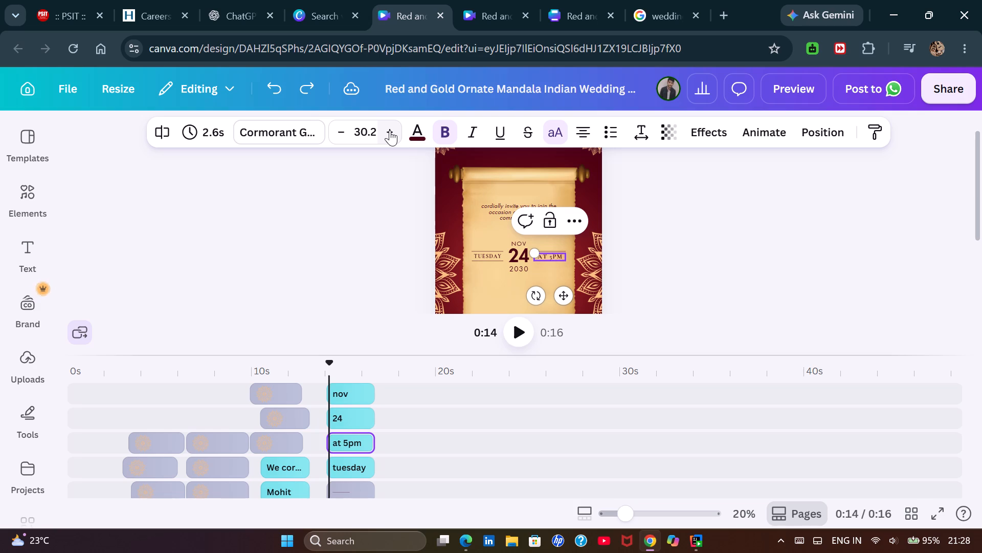
{"action": "key", "text": "ctrl+z"}
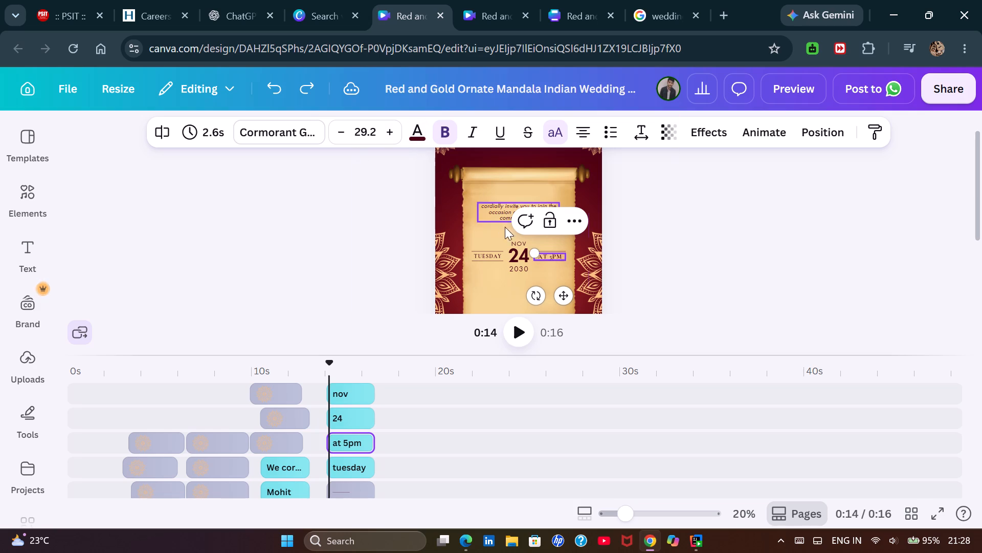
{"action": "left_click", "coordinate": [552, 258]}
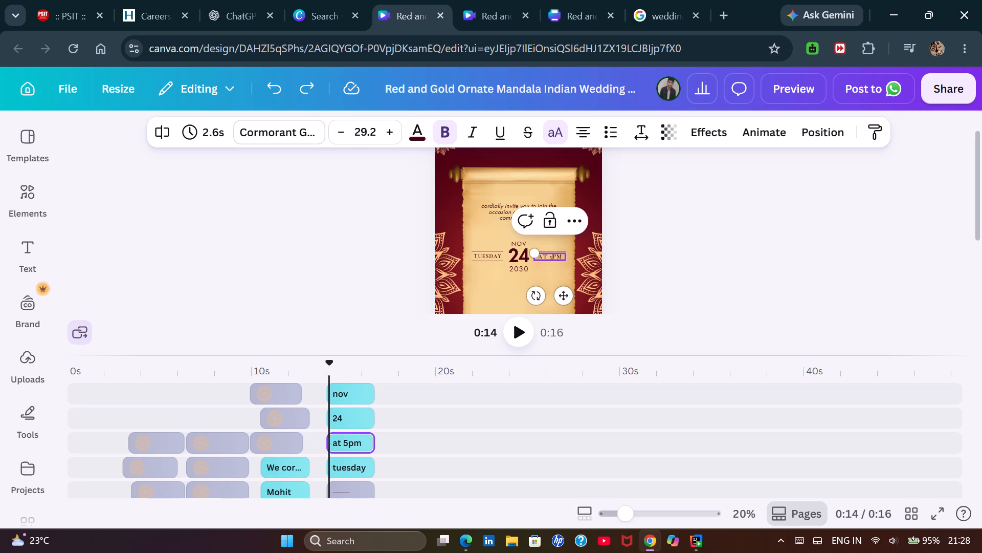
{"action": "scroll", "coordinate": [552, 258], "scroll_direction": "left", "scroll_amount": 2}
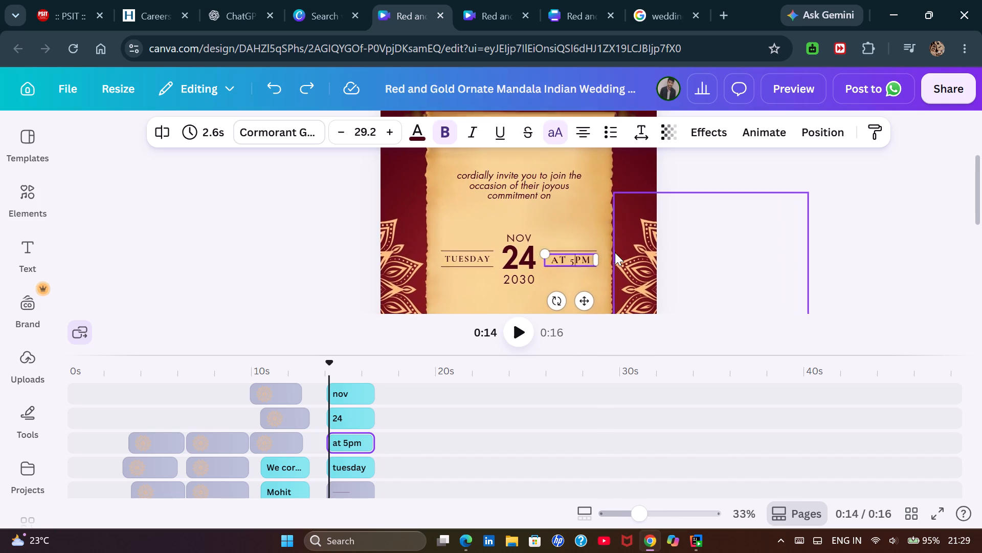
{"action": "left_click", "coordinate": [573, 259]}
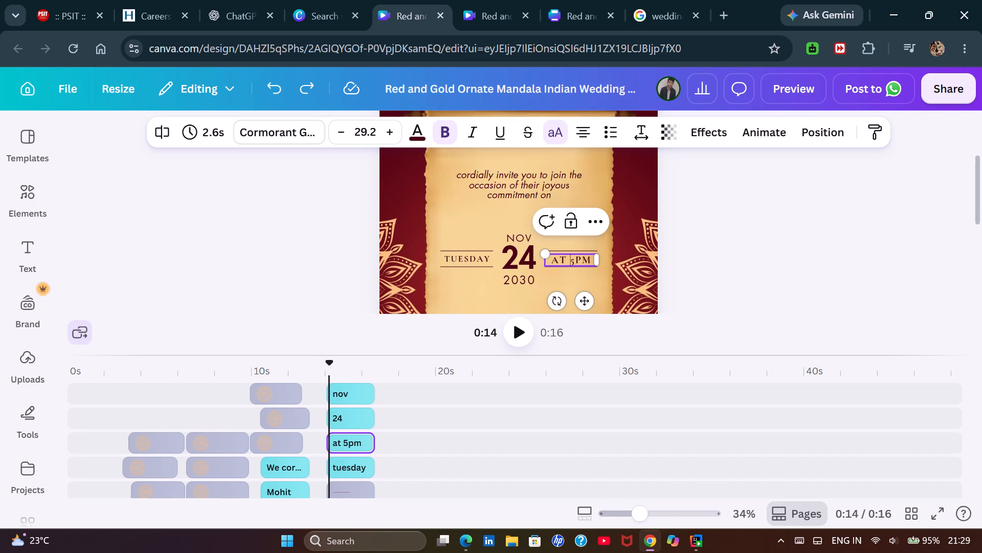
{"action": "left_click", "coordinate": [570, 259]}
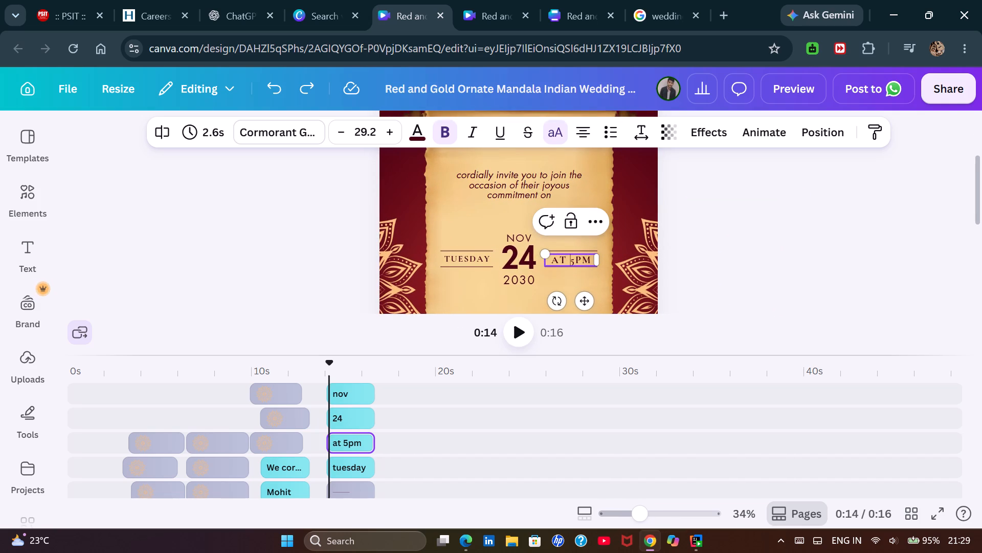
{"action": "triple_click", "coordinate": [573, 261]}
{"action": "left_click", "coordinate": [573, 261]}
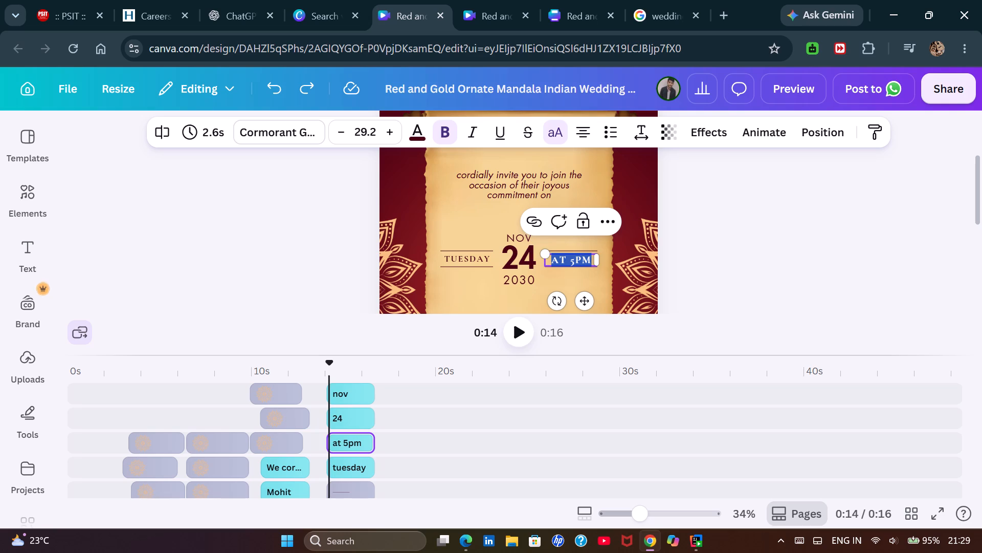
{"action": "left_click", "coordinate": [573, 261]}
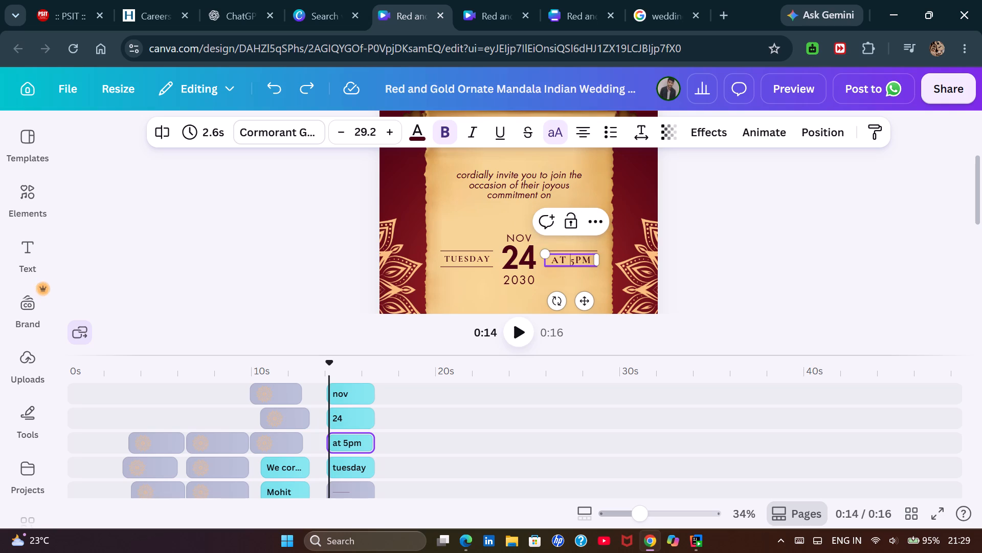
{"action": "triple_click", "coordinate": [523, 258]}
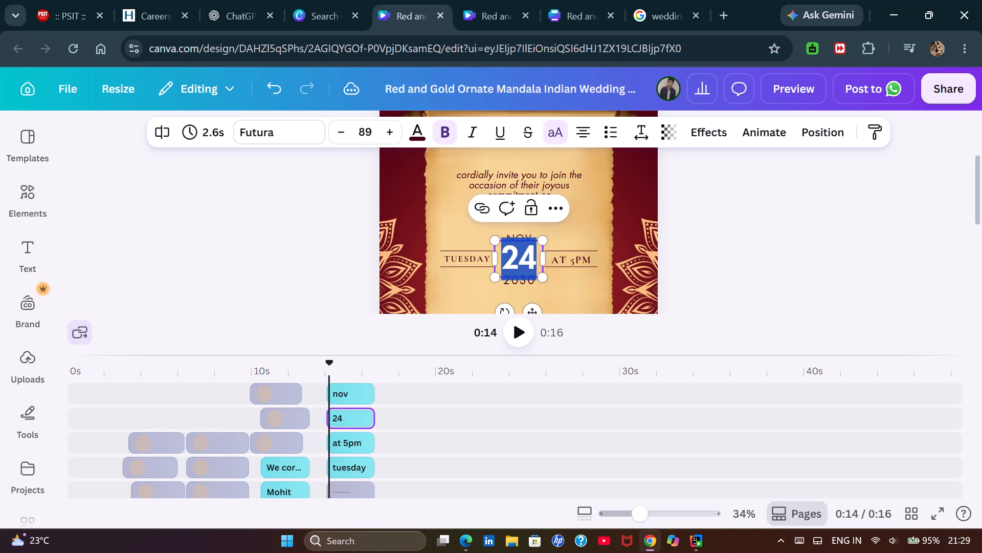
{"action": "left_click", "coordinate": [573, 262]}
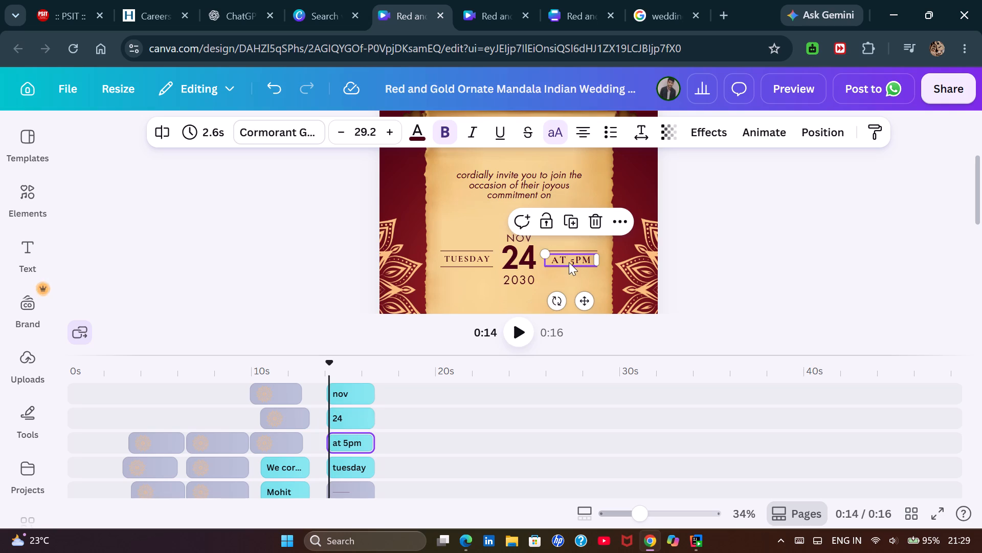
Change the year below the day number in the date scene to 2026.
{"action": "triple_click", "coordinate": [518, 275]}
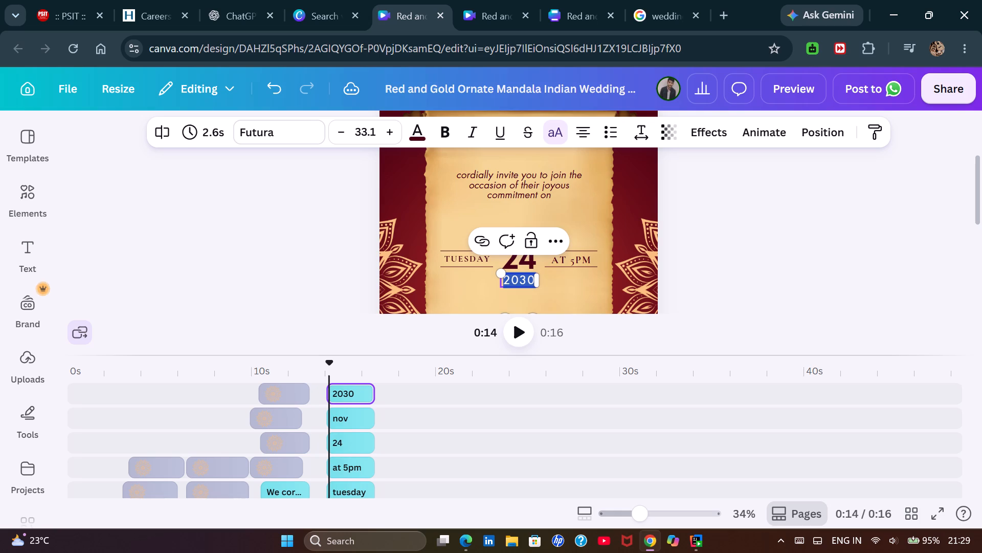
{"action": "type", "text": "20"}
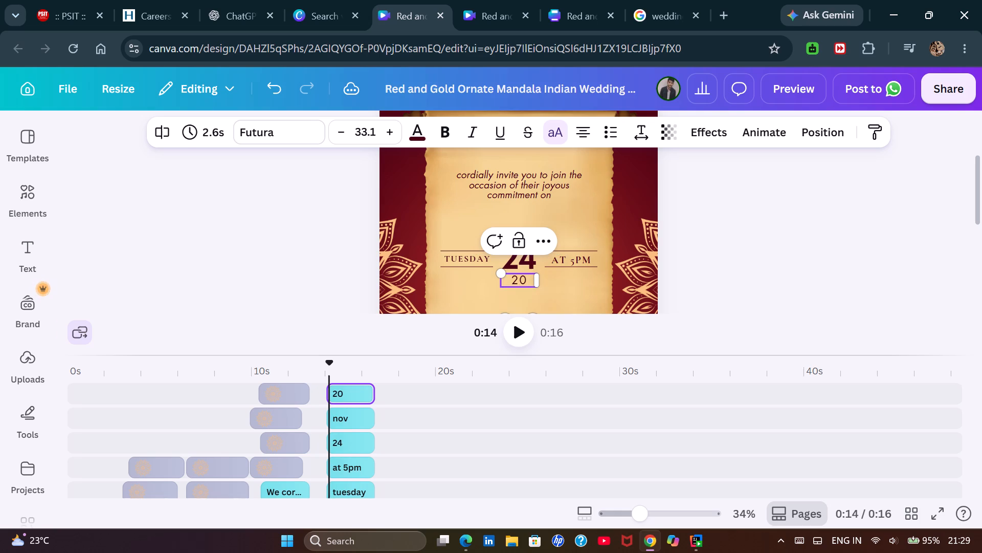
{"action": "type", "text": "26"}
Widen the gap between at and 5pm in the time text by two extra spaces, retyping the 5.
{"action": "left_click", "coordinate": [583, 262]}
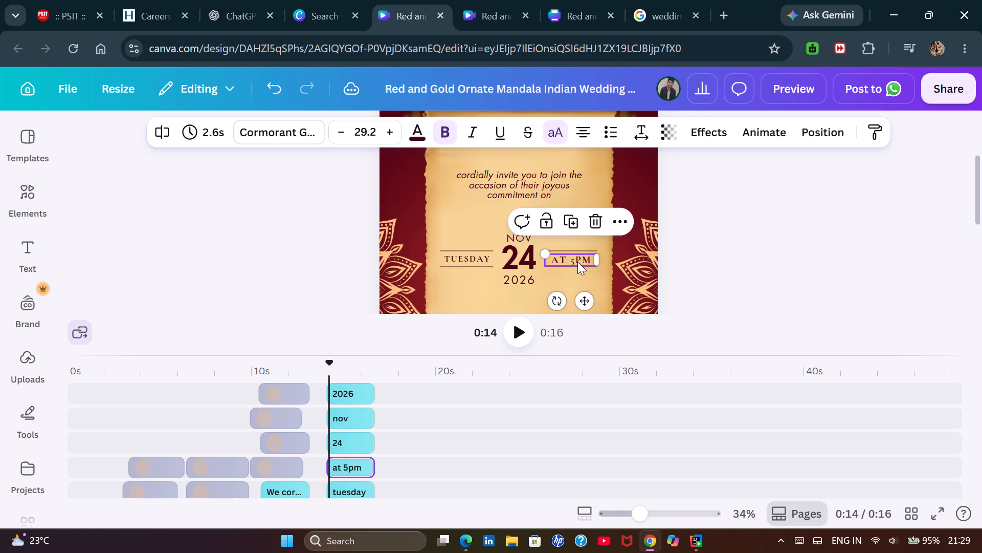
{"action": "double_click", "coordinate": [576, 261]}
{"action": "left_click", "coordinate": [576, 261]}
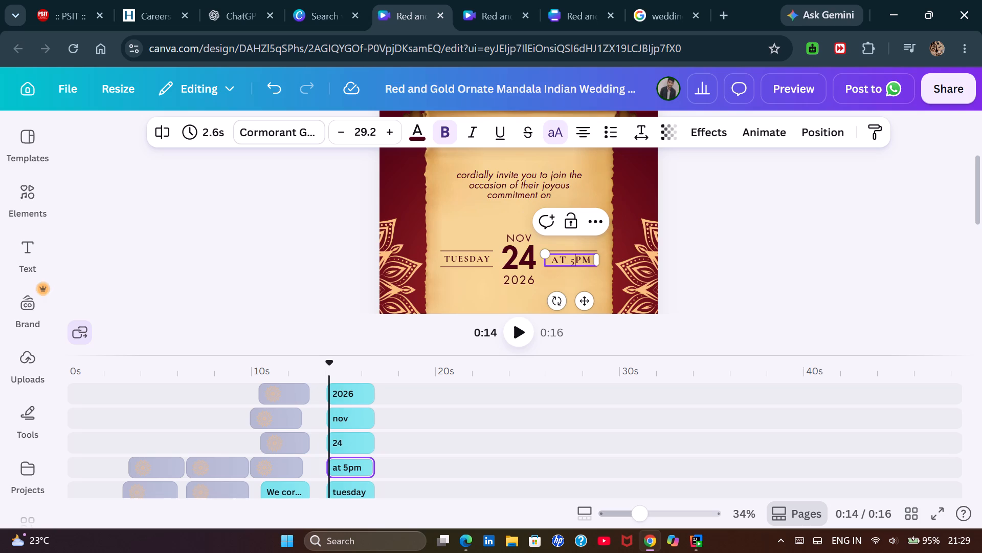
{"action": "key", "text": "space"}
{"action": "key", "text": "BackSpace"}
{"action": "key", "text": "BackSpace"}
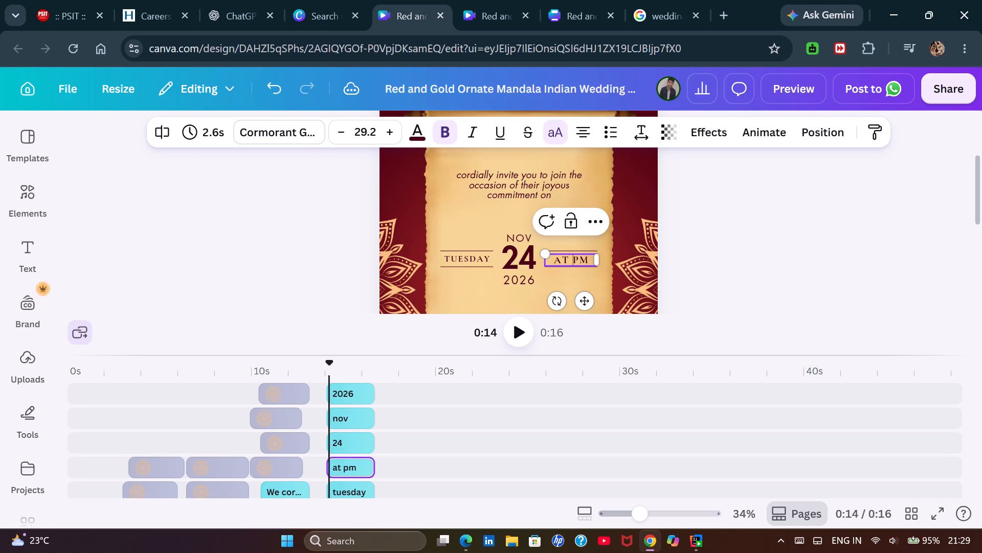
{"action": "key", "text": "space"}
{"action": "key", "text": "space"}
{"action": "key", "text": "5"}
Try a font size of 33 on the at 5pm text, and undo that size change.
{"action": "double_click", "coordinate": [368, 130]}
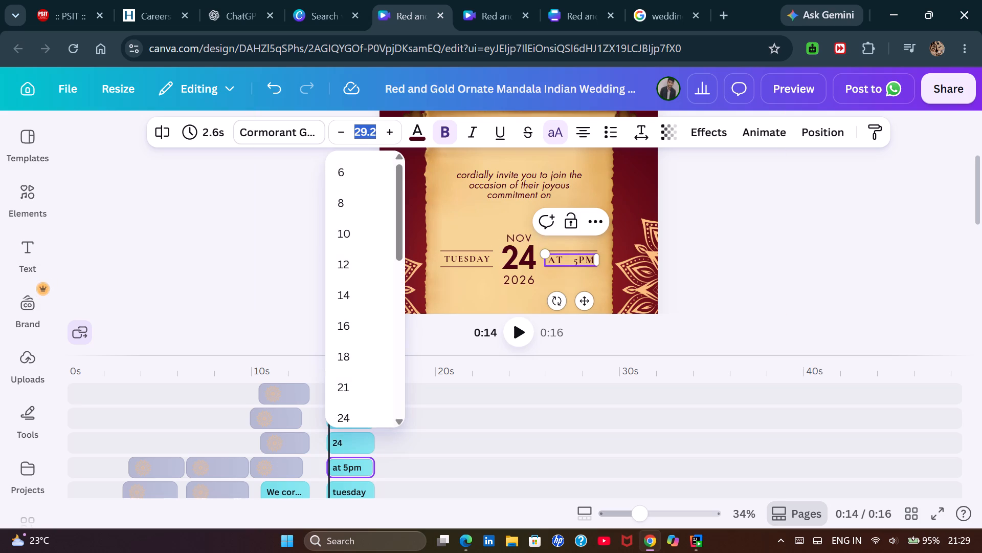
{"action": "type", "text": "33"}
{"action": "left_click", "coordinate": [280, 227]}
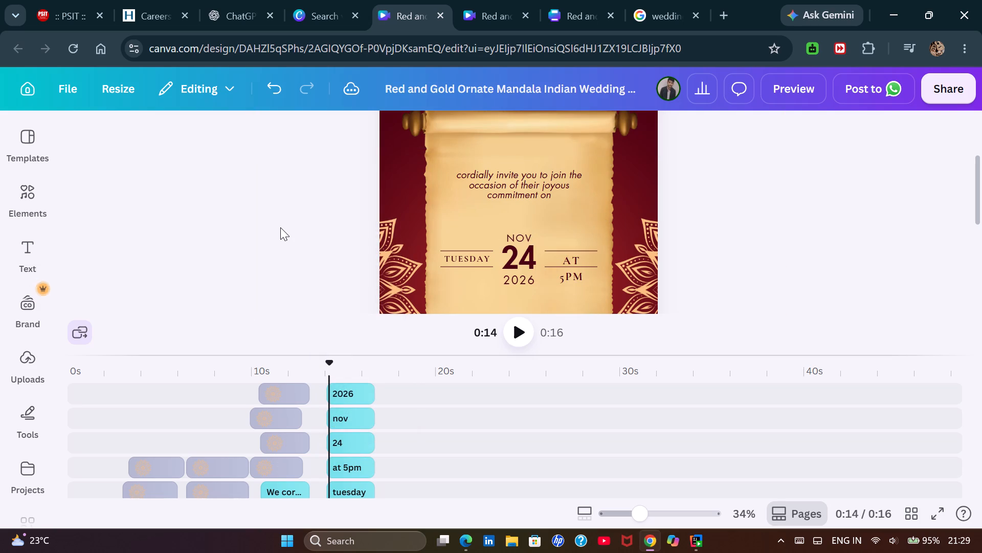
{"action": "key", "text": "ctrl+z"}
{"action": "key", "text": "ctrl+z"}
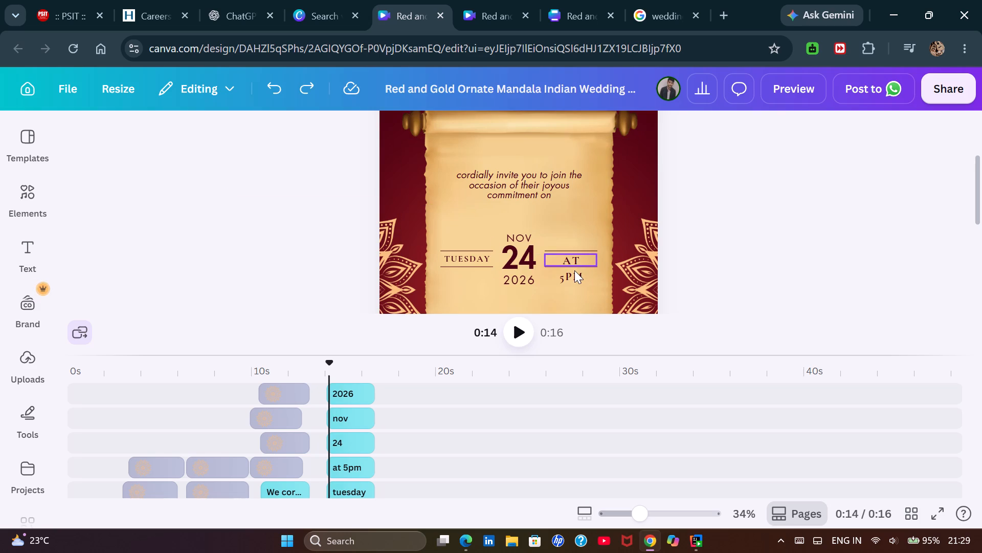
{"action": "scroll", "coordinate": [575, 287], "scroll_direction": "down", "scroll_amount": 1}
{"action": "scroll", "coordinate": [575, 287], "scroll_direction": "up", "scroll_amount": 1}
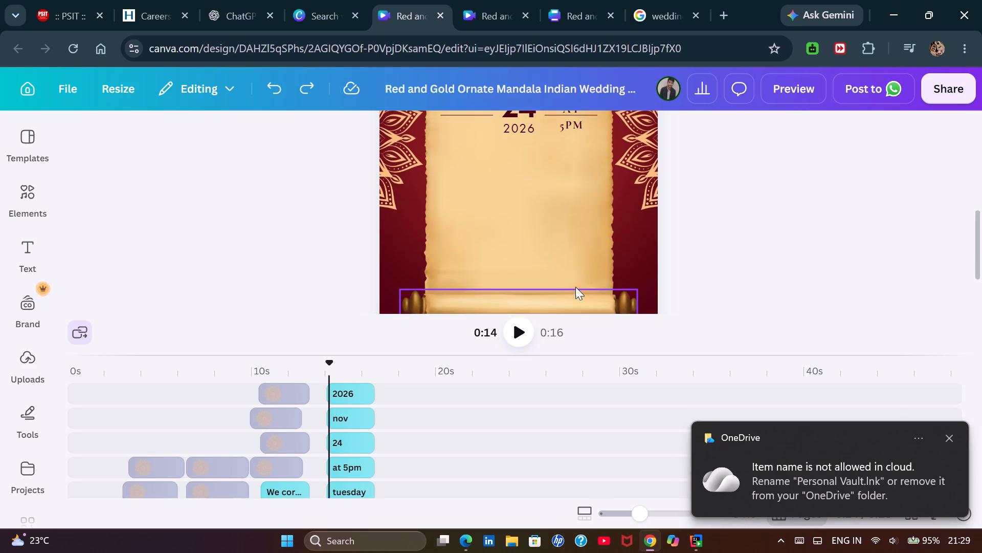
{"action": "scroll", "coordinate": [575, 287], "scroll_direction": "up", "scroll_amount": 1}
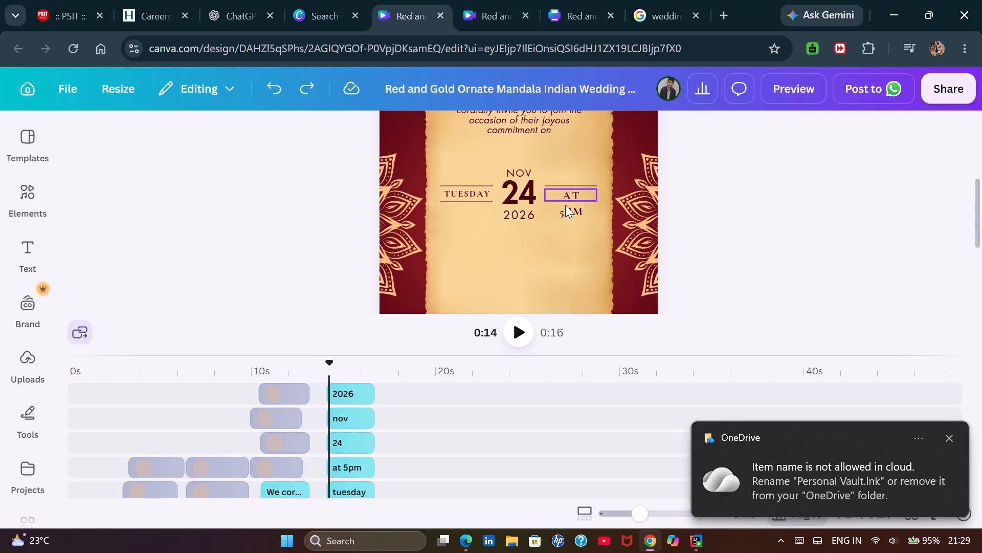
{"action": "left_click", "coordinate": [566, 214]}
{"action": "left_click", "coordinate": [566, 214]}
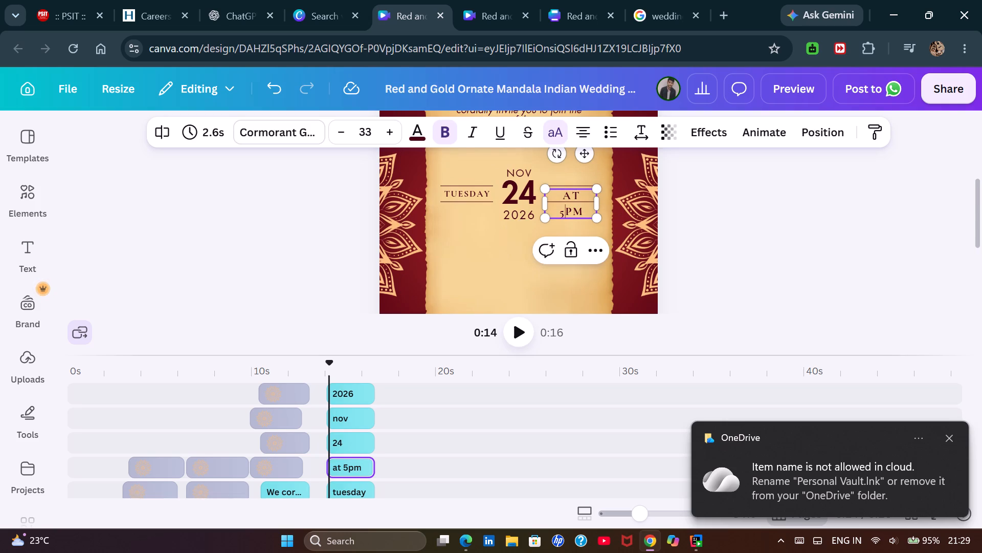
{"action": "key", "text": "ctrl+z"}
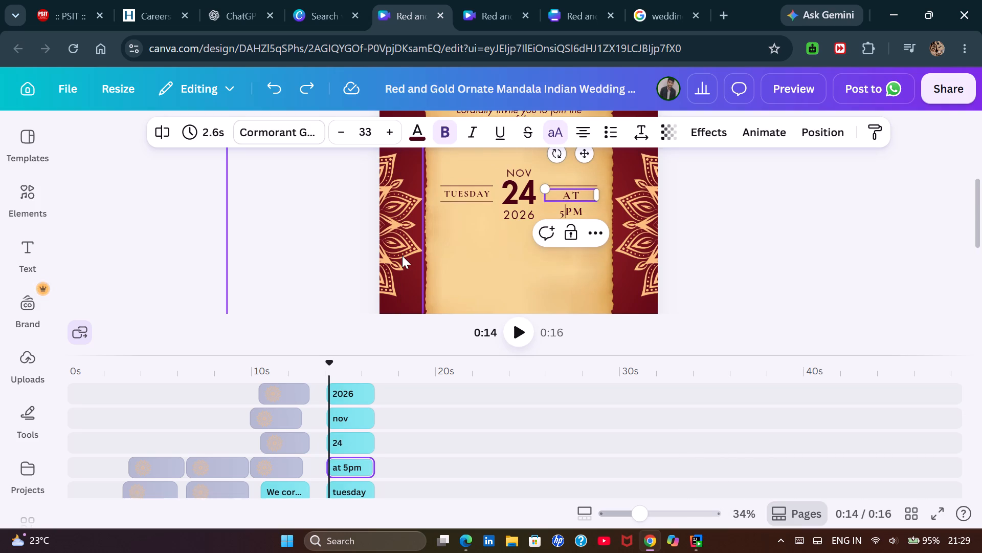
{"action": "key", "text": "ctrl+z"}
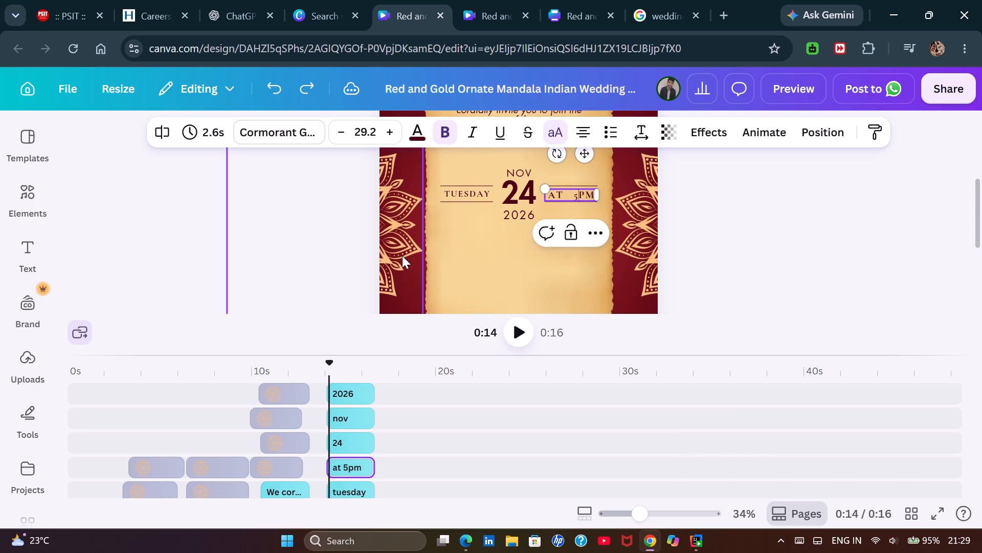
Remove one of the extra spaces between at and 5pm in the time text.
{"action": "key", "text": "Left"}
{"action": "key", "text": "Left"}
{"action": "key", "text": "Right"}
{"action": "key", "text": "BackSpace"}
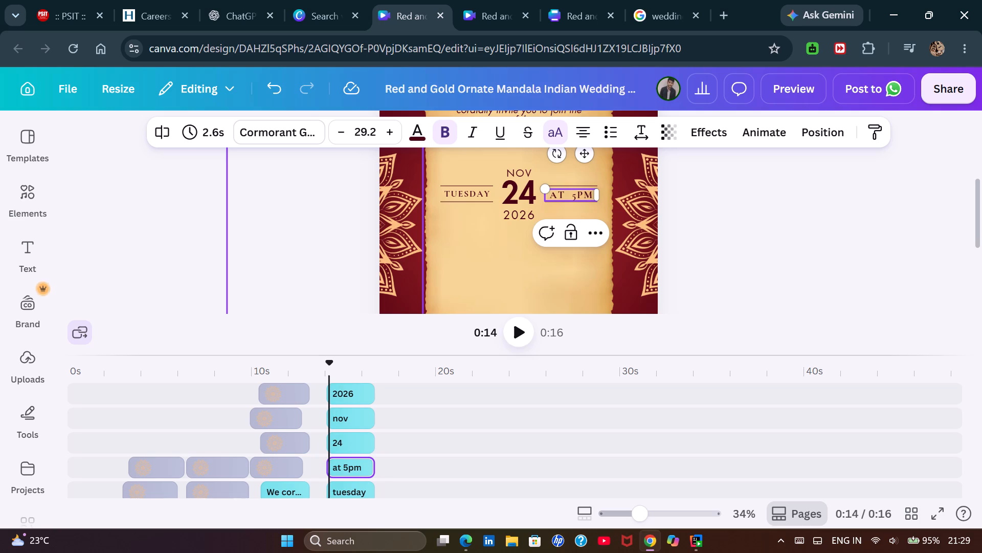
Respace the time text beside the date so it reads "at 5 pm" with single spaces around the 5.
{"action": "key", "text": "BackSpace"}
{"action": "key", "text": "BackSpace"}
{"action": "key", "text": "space"}
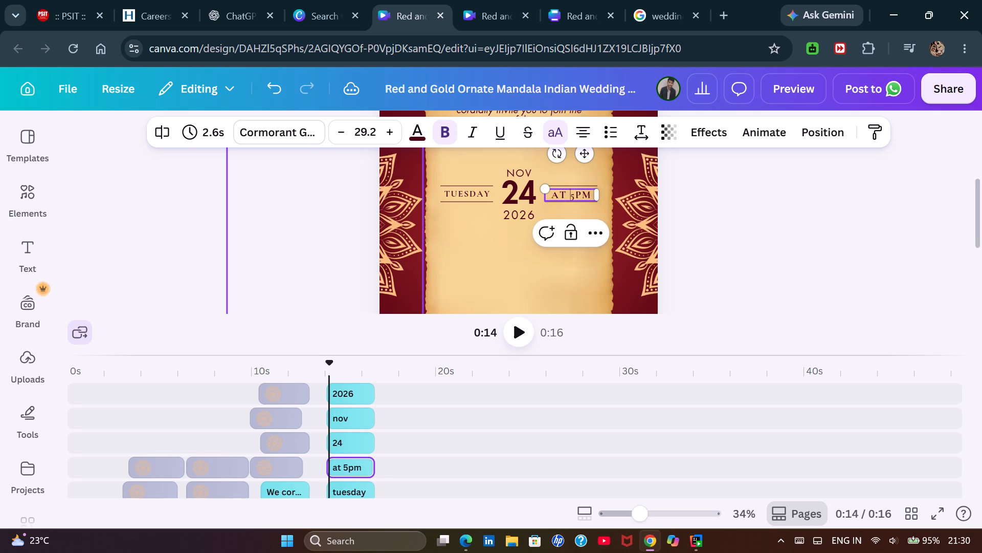
{"action": "key", "text": "Right"}
{"action": "key", "text": "space"}
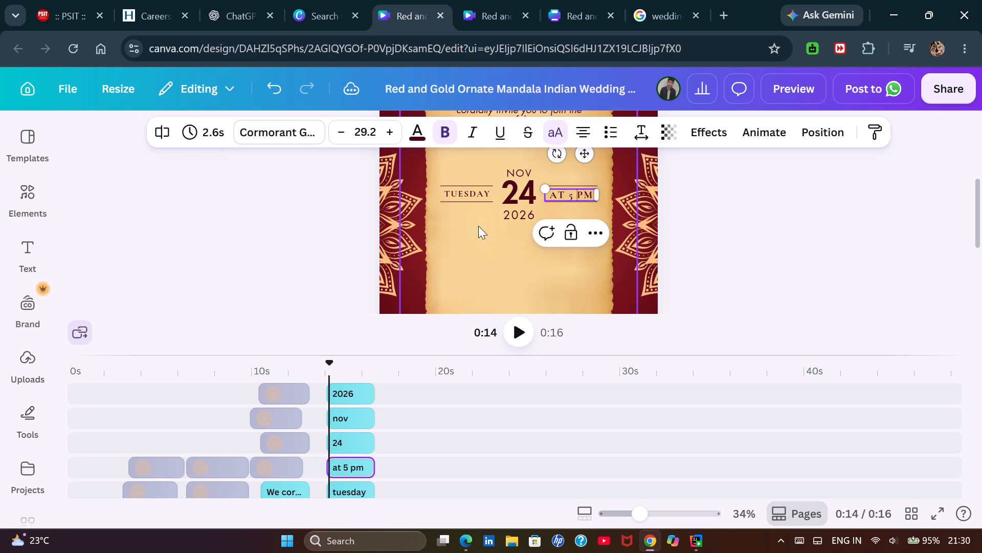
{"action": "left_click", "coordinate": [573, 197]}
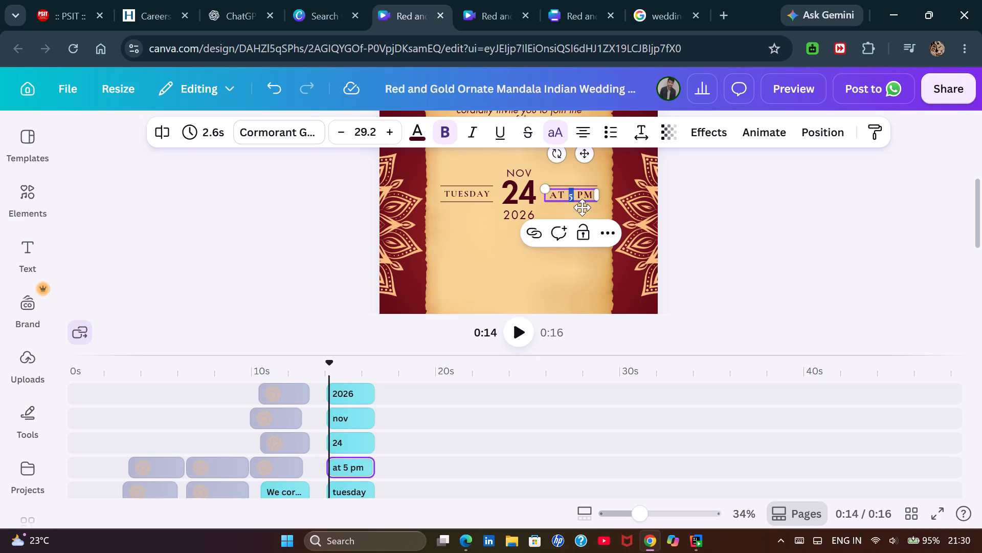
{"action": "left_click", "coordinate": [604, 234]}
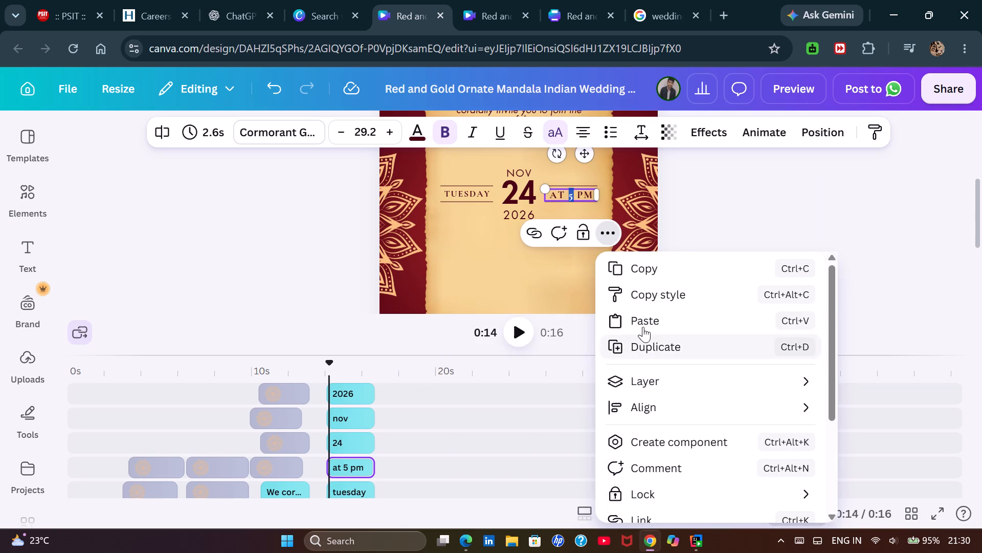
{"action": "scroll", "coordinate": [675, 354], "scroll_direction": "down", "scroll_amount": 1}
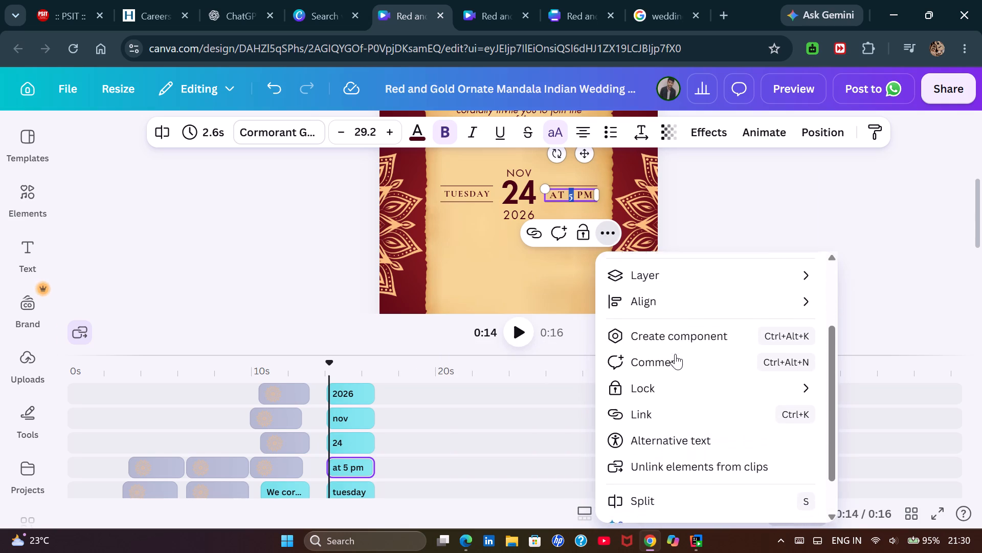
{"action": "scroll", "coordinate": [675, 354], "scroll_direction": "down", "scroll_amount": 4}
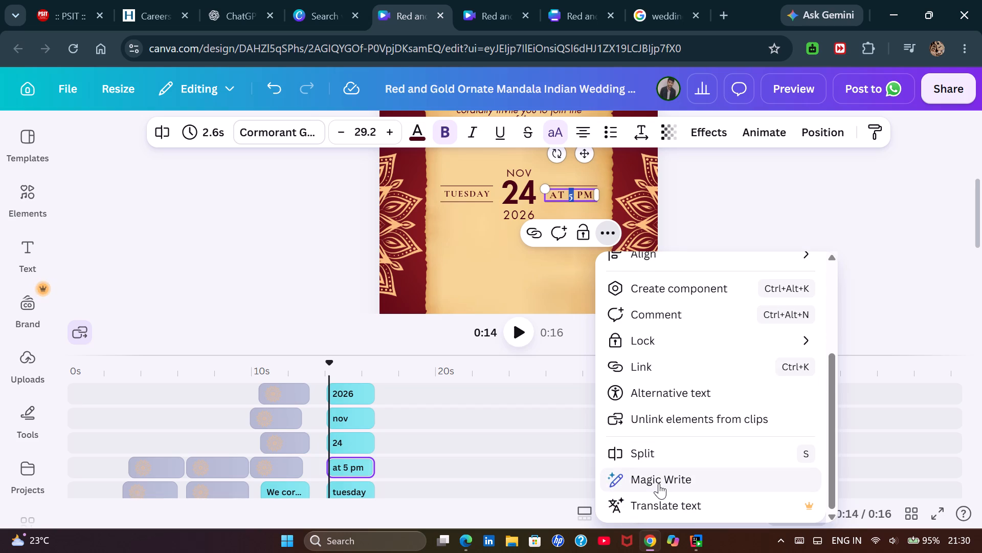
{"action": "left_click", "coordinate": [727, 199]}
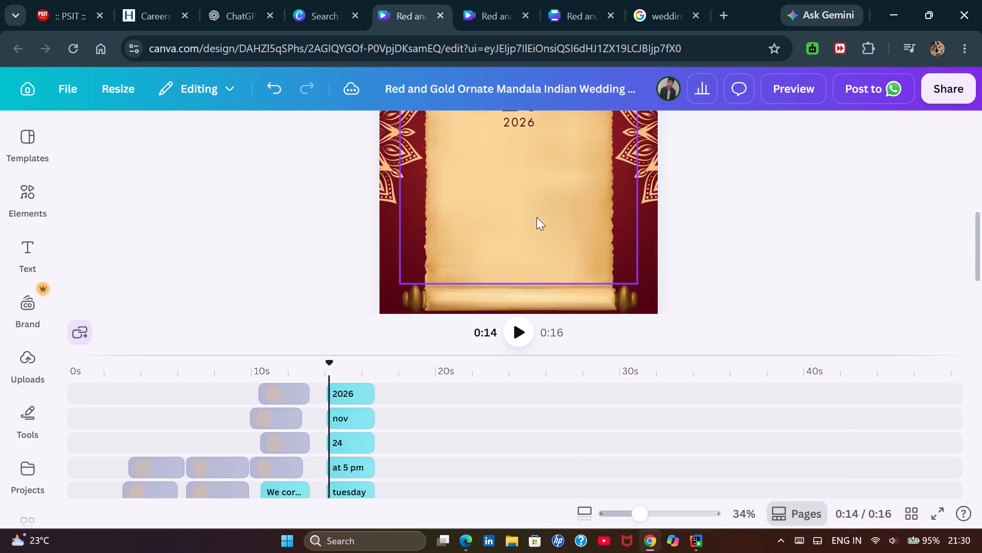
Advance the video to 0:15 and replace the placeholder address under "at" with the venue name Shri Krishna Garden.
{"action": "left_click", "coordinate": [537, 217]}
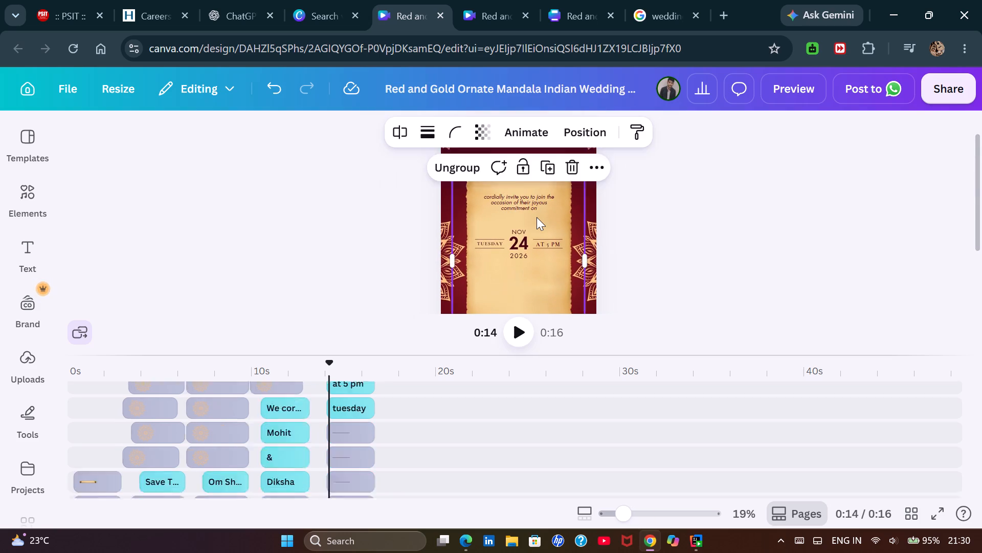
{"action": "scroll", "coordinate": [537, 217], "scroll_direction": "down", "scroll_amount": 1}
{"action": "left_click", "coordinate": [520, 341]}
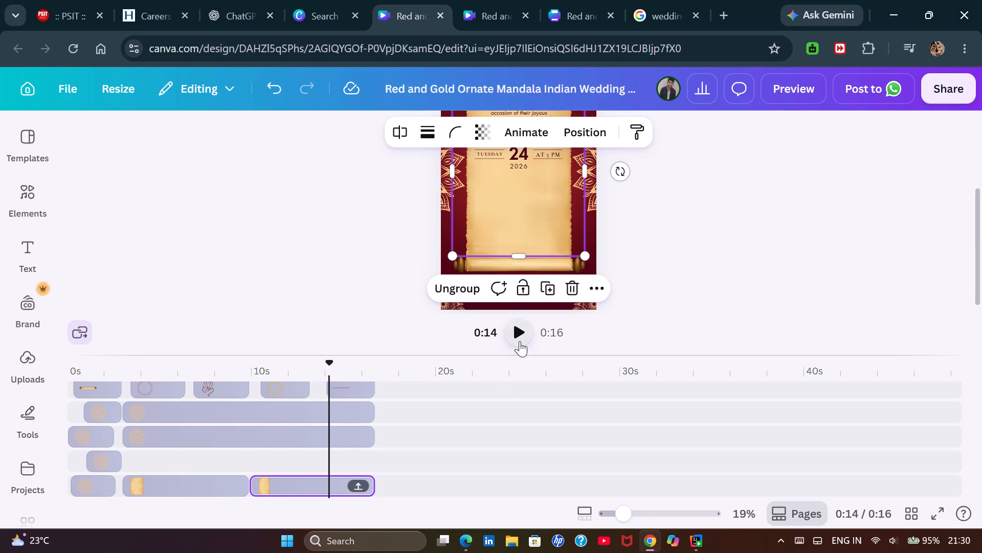
{"action": "left_click", "coordinate": [519, 337]}
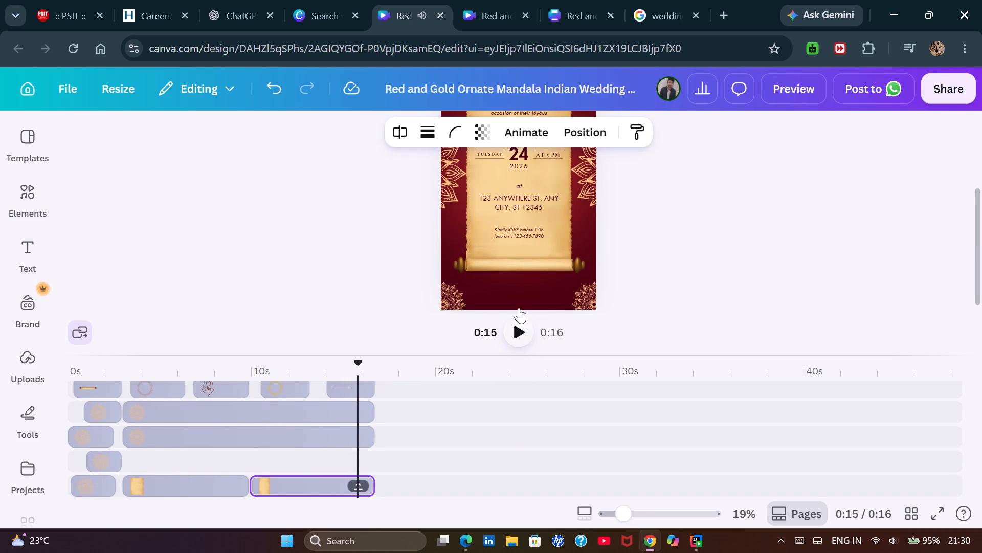
{"action": "double_click", "coordinate": [519, 194]}
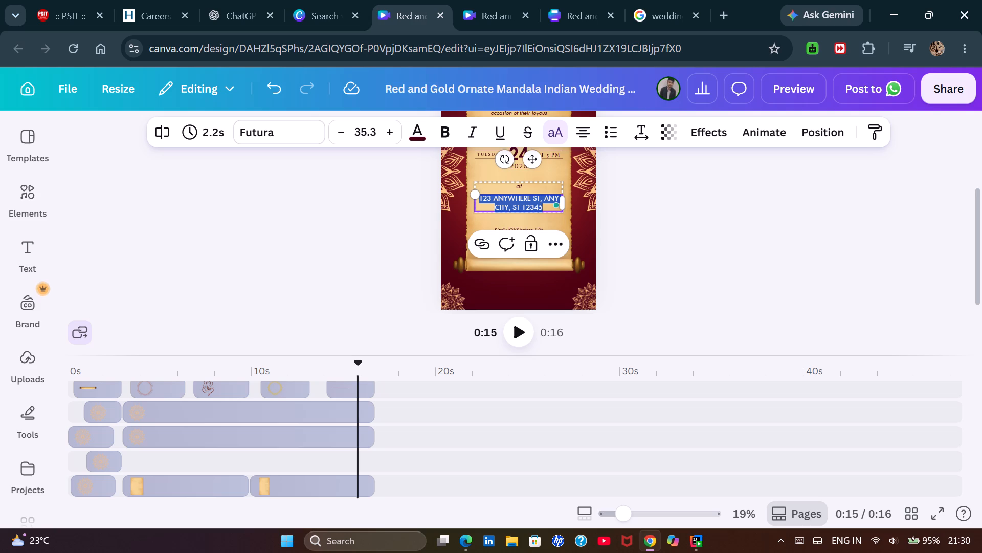
{"action": "key", "text": "s"}
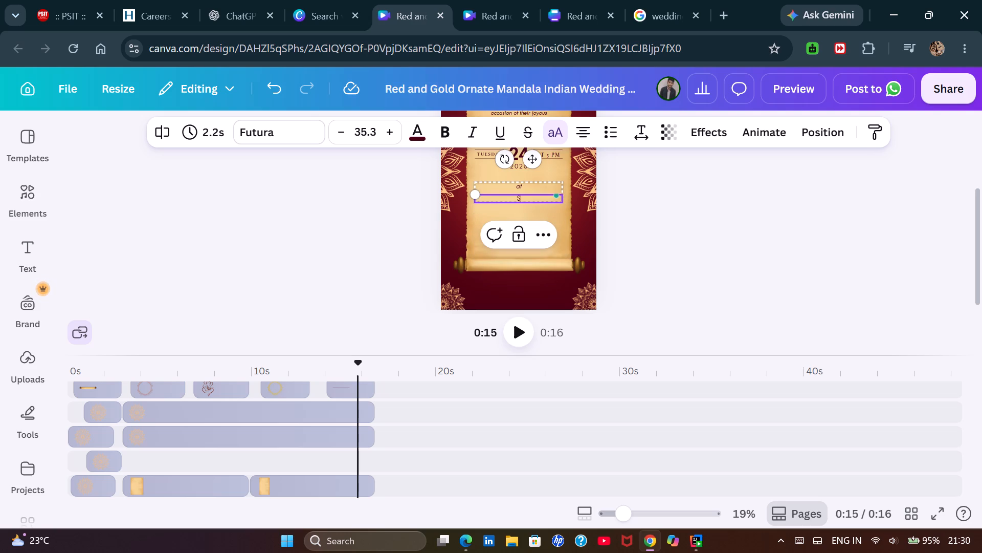
{"action": "key", "text": "r"}
{"action": "key", "text": "BackSpace"}
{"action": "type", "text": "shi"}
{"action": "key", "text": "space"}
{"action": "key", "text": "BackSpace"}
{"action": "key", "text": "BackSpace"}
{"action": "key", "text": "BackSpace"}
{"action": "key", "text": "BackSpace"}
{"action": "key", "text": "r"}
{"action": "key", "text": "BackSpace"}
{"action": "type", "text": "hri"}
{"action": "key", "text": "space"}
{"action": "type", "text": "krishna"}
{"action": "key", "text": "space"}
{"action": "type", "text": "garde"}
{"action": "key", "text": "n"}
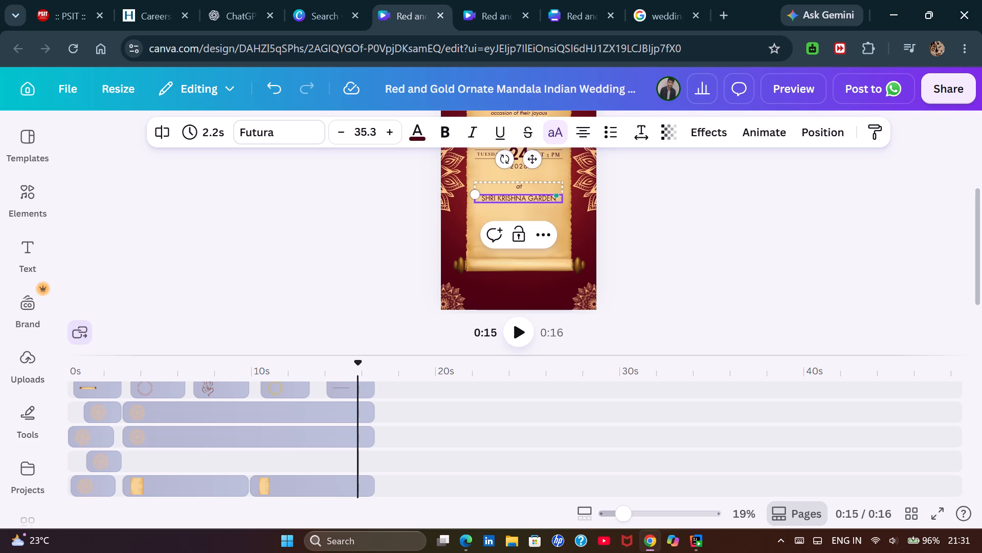
Add the venue's road, ending in a comma, and its district on two separate lines below the venue name.
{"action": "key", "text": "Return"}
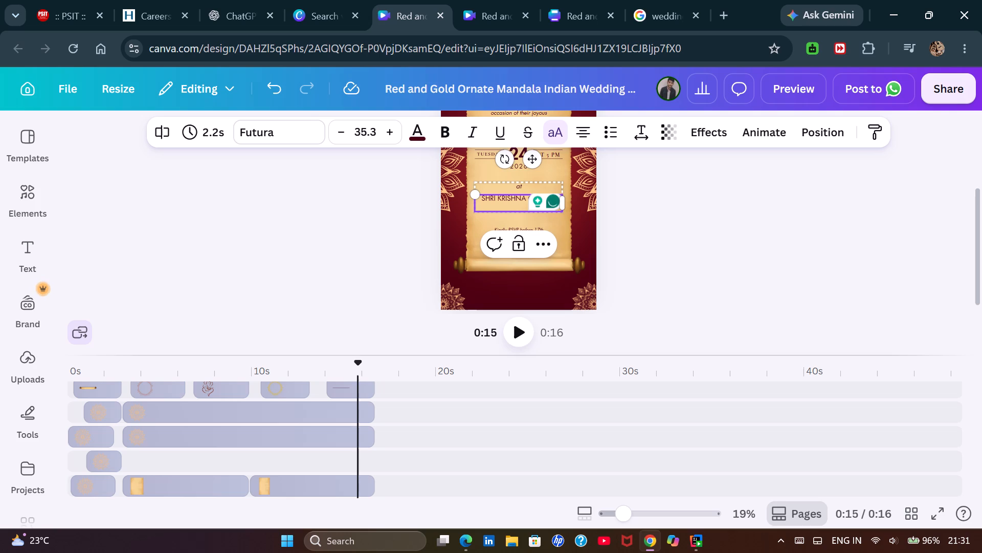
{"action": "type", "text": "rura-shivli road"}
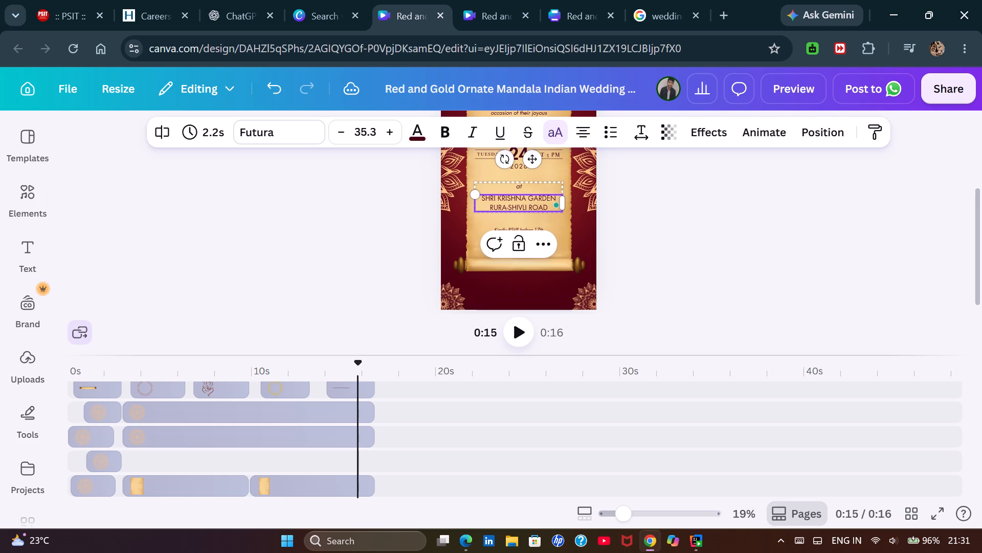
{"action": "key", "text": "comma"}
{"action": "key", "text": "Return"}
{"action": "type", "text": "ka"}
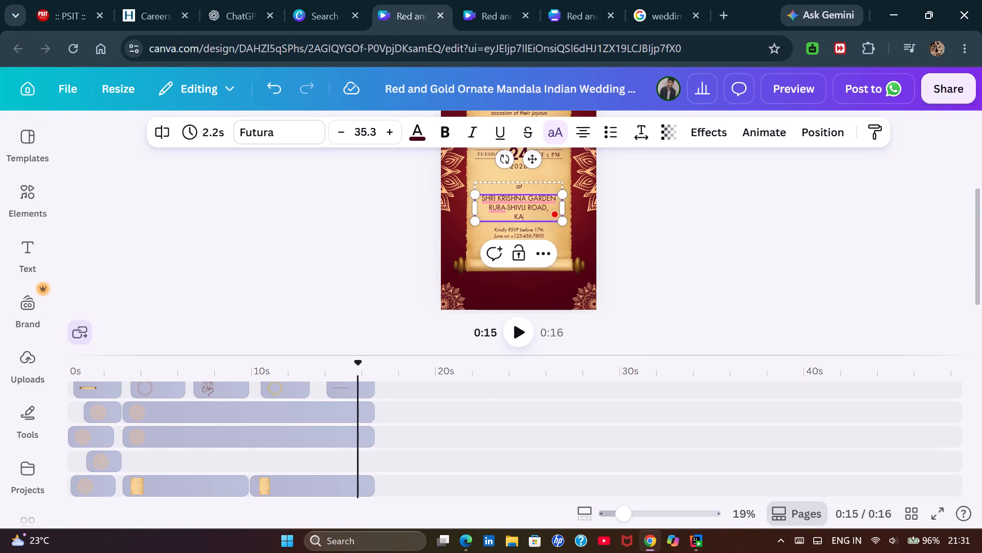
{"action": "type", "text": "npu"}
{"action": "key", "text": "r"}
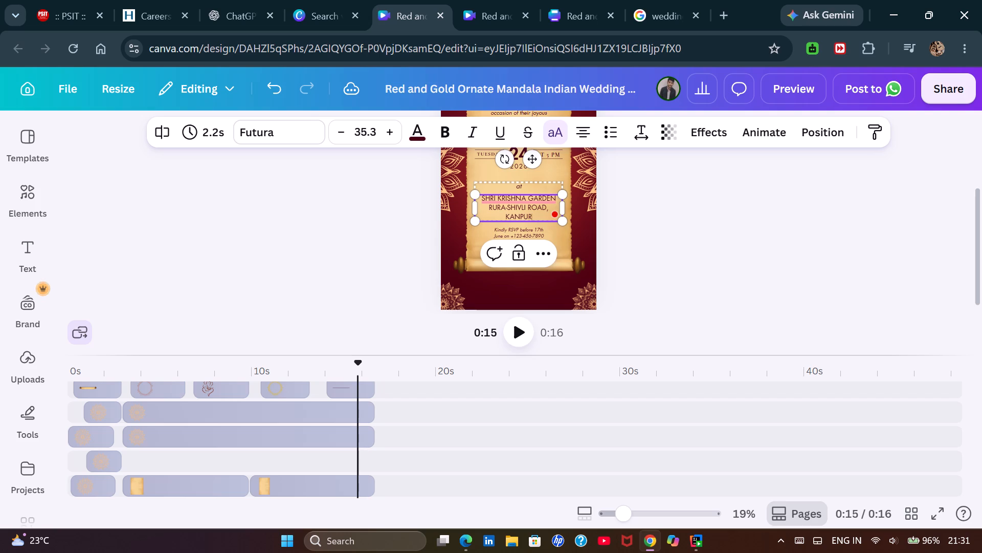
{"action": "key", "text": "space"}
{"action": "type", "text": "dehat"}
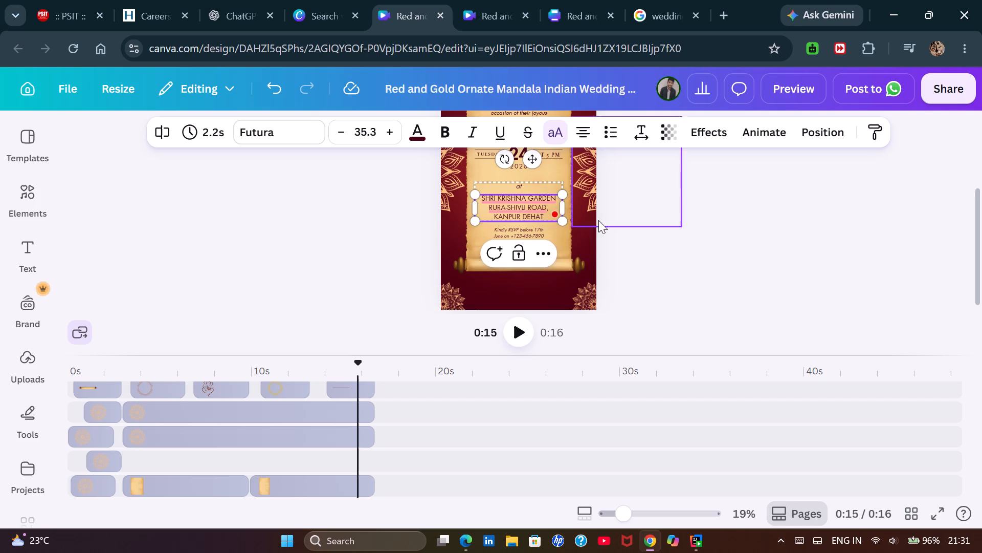
{"action": "left_click", "coordinate": [633, 225]}
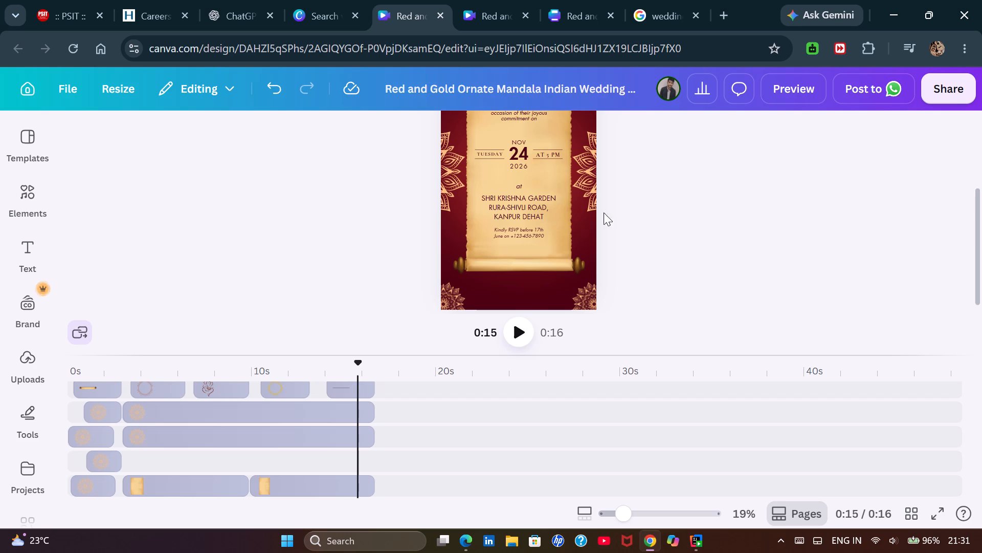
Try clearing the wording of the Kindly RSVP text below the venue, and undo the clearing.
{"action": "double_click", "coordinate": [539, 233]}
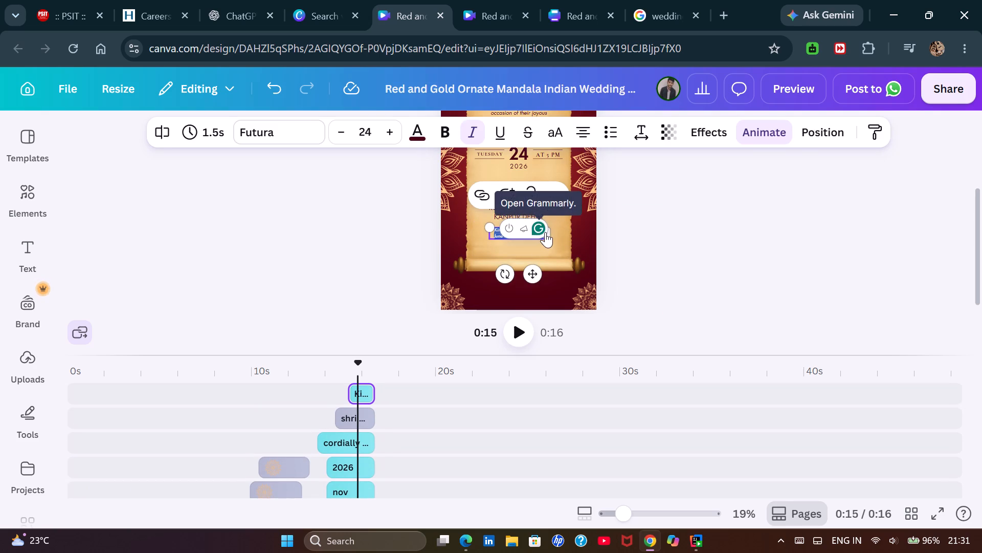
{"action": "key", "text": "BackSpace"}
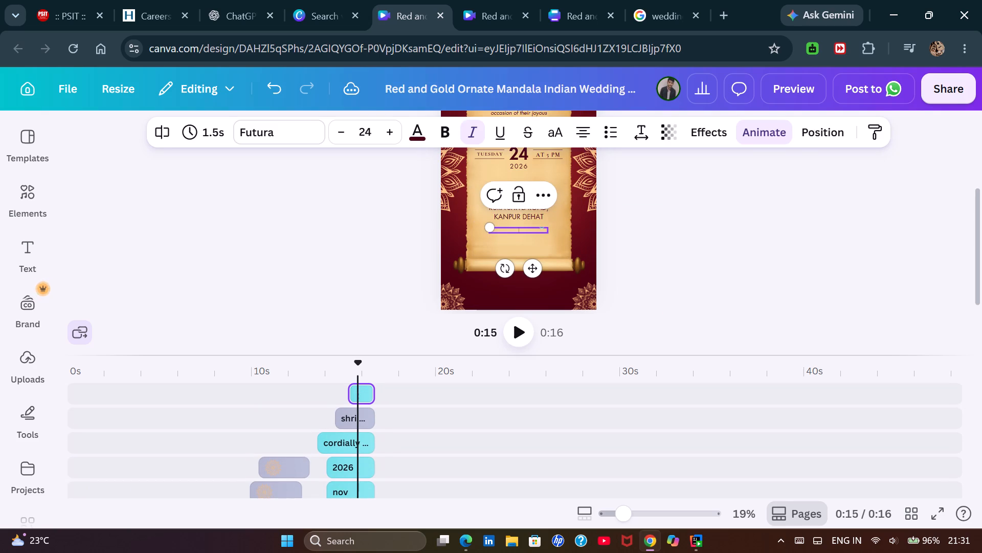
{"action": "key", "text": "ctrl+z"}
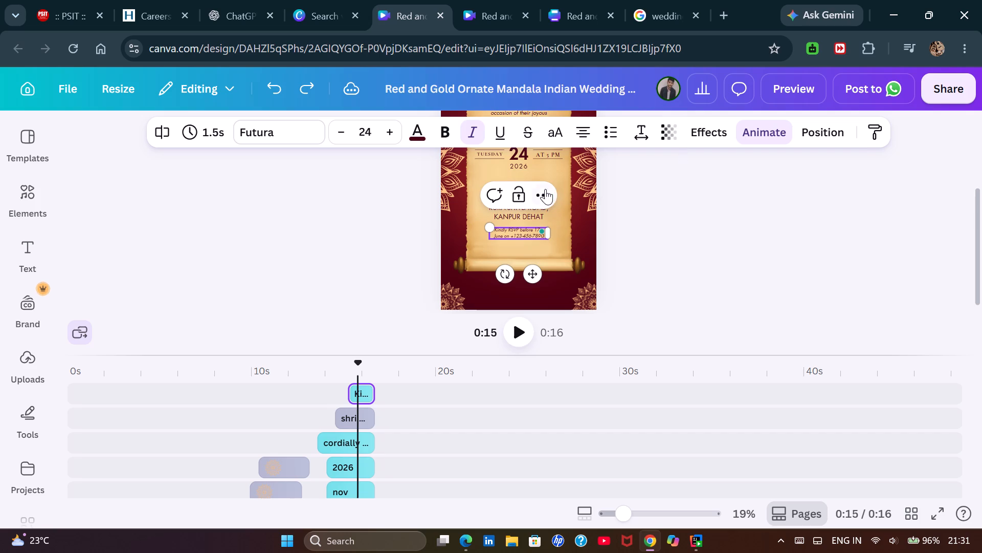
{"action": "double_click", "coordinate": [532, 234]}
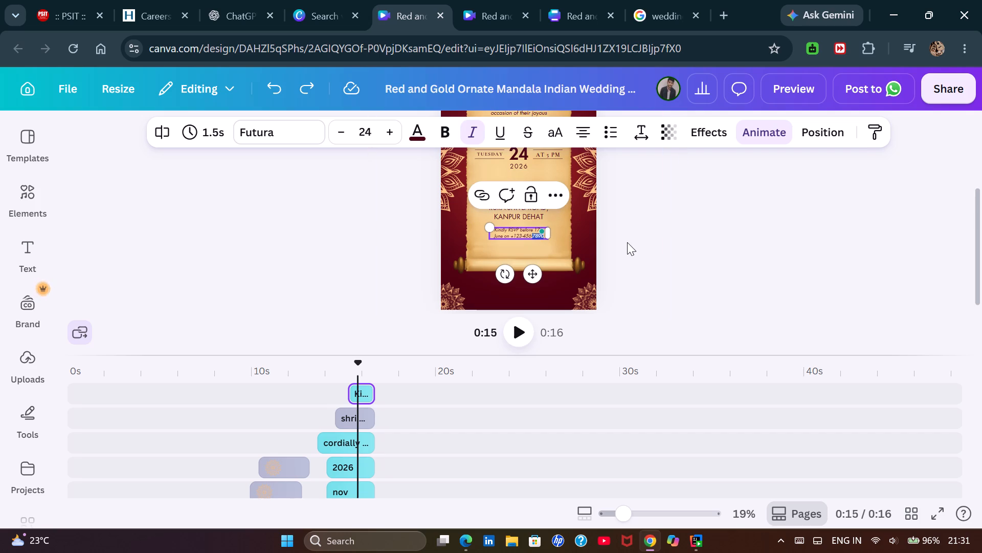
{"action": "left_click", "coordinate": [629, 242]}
Delete the whole Kindly RSVP text box below the venue address.
{"action": "left_click", "coordinate": [534, 231]}
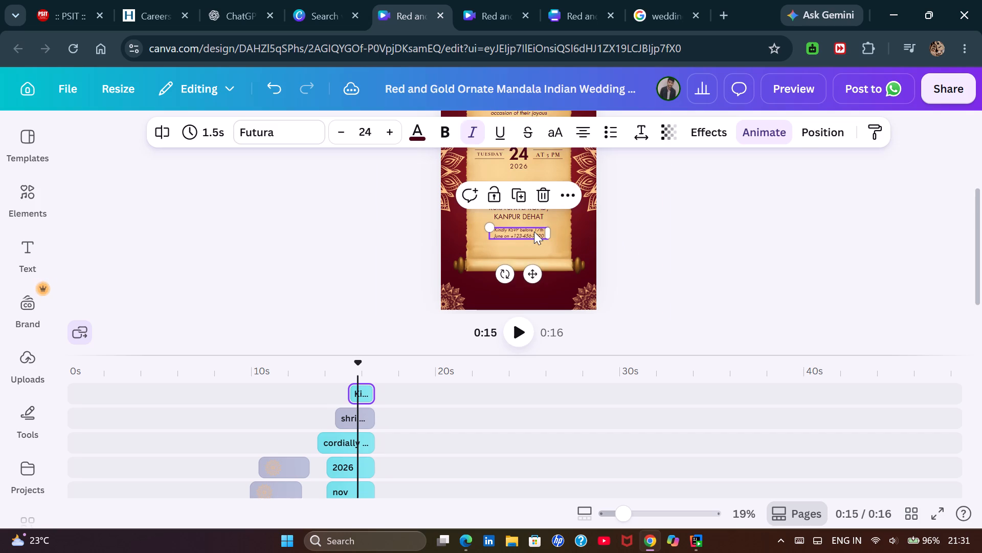
{"action": "left_click", "coordinate": [540, 184]}
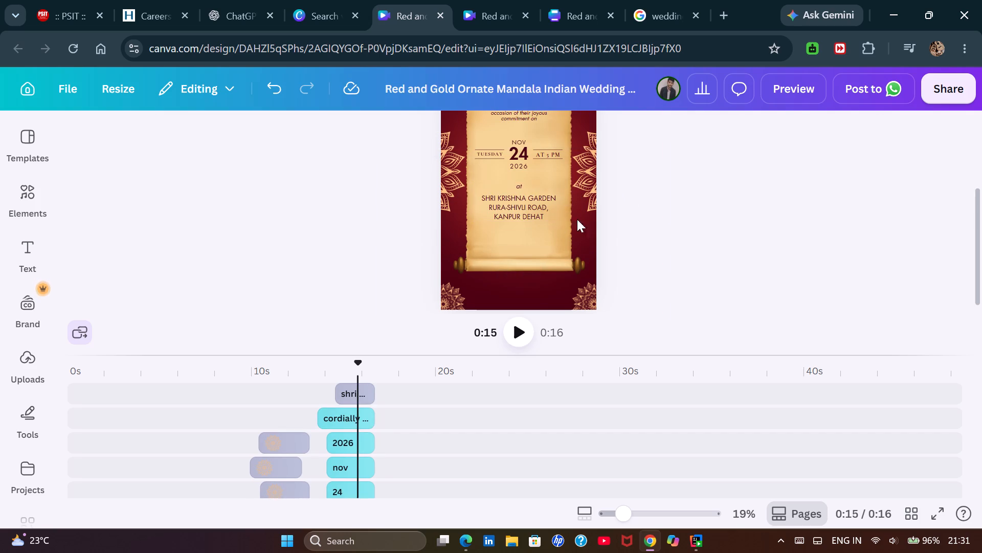
Play the Mandala invitation from beginning to end in the editor and check the edited names, date and venue scenes.
{"action": "left_click", "coordinate": [526, 335]}
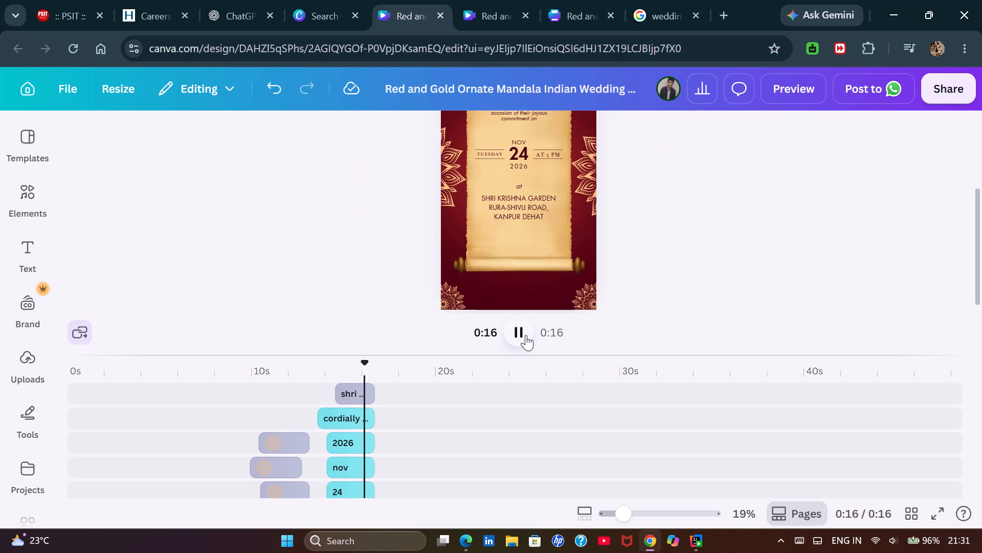
{"action": "left_click", "coordinate": [515, 336]}
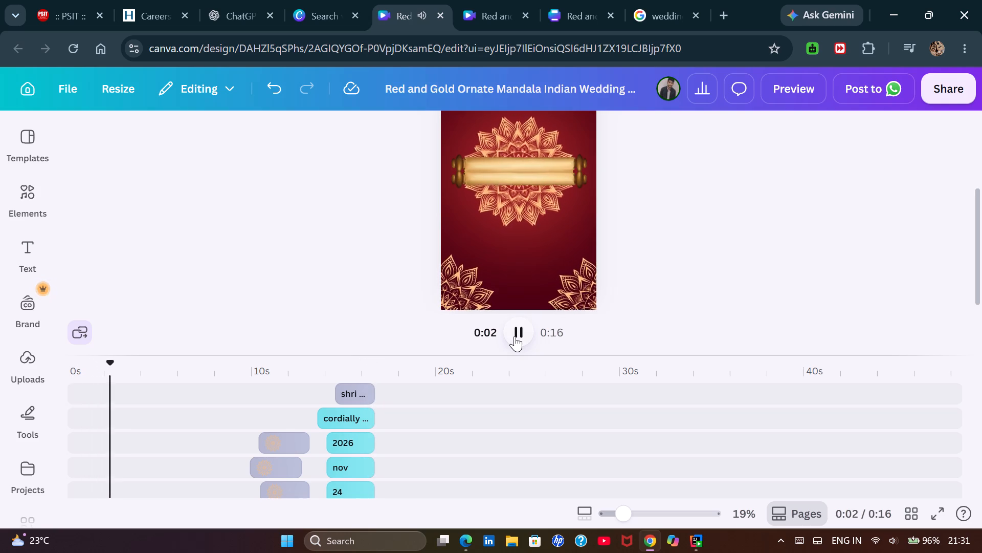
{"action": "scroll", "coordinate": [658, 232], "scroll_direction": "up", "scroll_amount": 1}
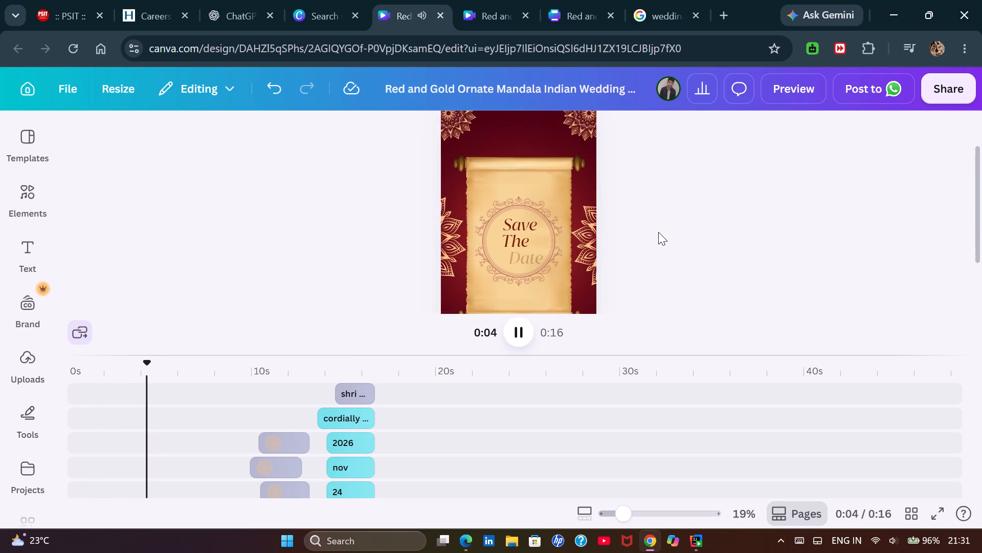
{"action": "scroll", "coordinate": [658, 232], "scroll_direction": "up", "scroll_amount": 3}
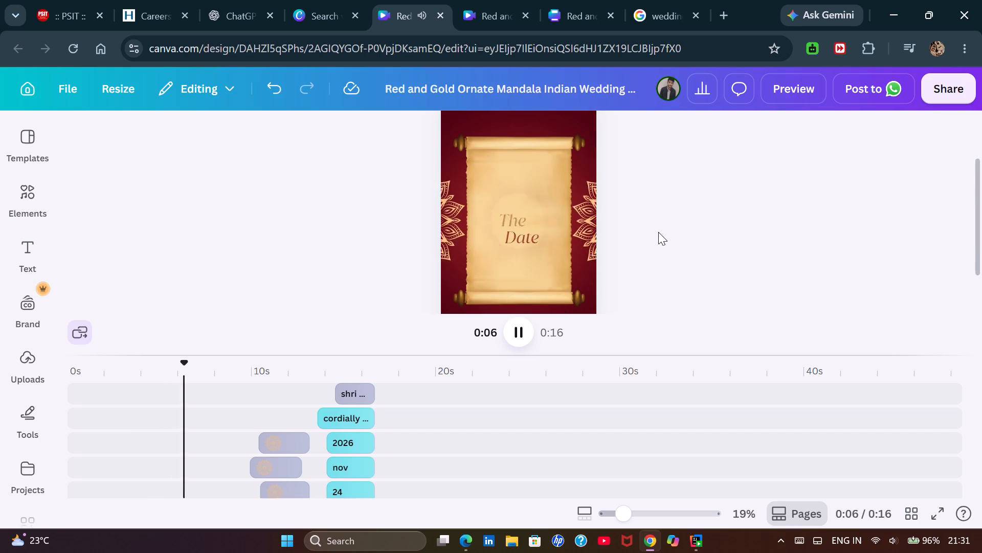
{"action": "scroll", "coordinate": [658, 232], "scroll_direction": "up", "scroll_amount": 3}
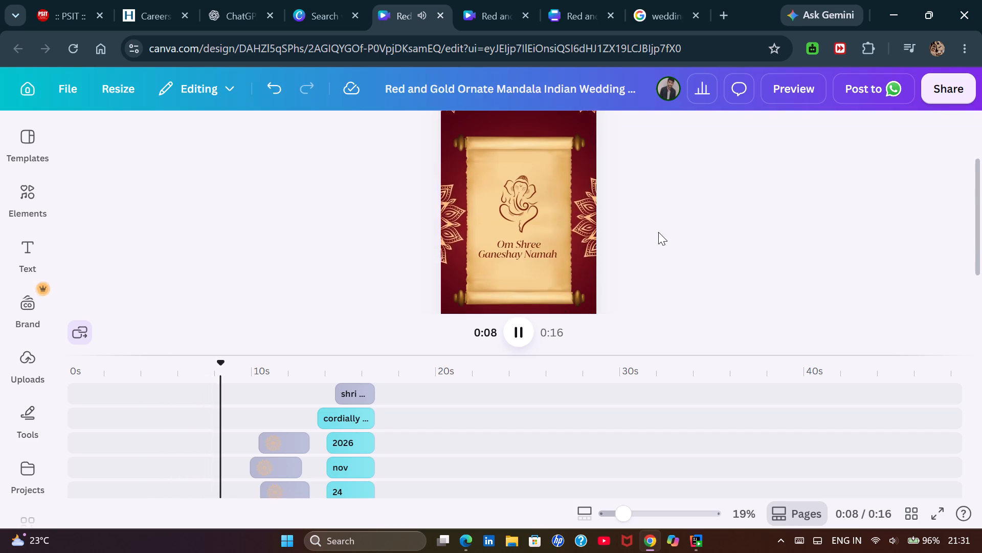
{"action": "scroll", "coordinate": [658, 232], "scroll_direction": "up", "scroll_amount": 3}
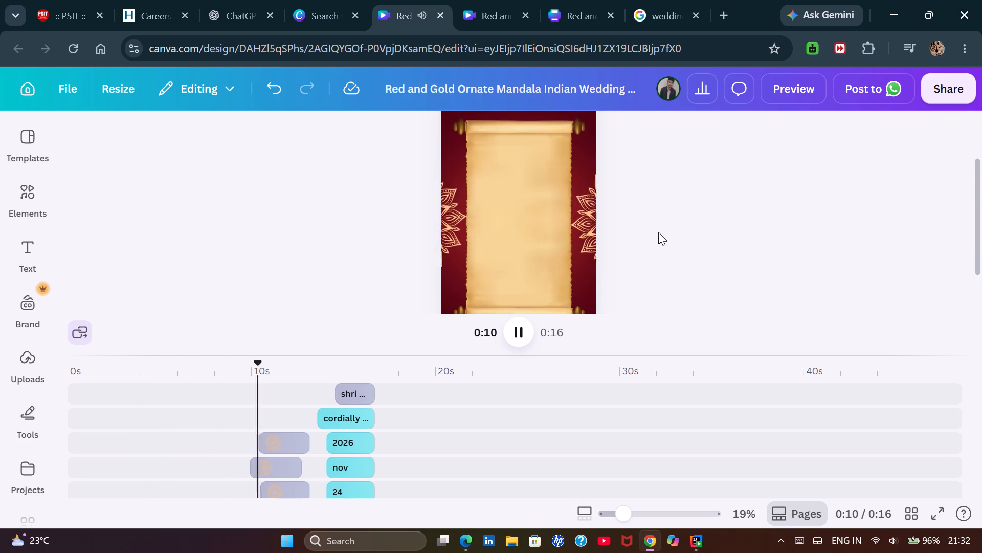
{"action": "scroll", "coordinate": [658, 232], "scroll_direction": "up", "scroll_amount": 3}
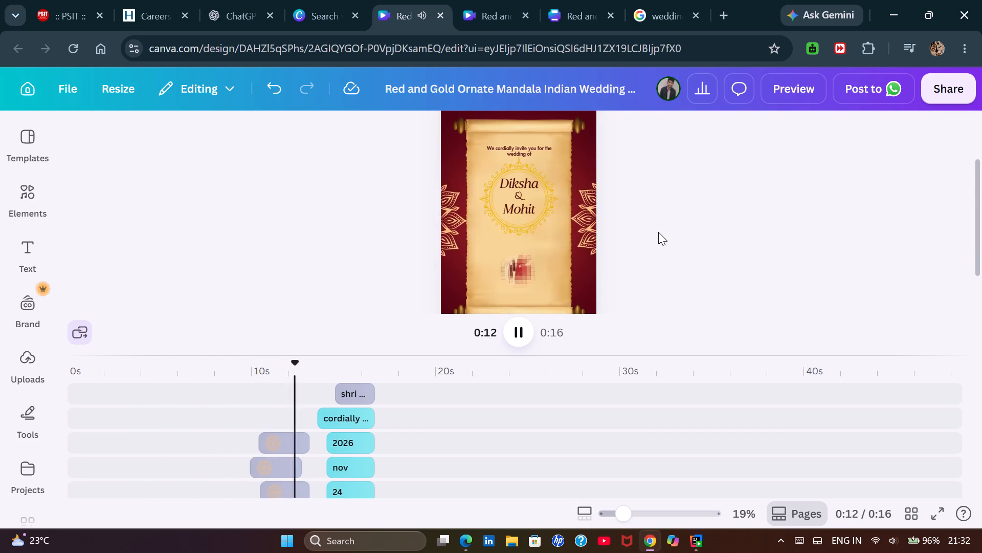
{"action": "scroll", "coordinate": [658, 232], "scroll_direction": "up", "scroll_amount": 1}
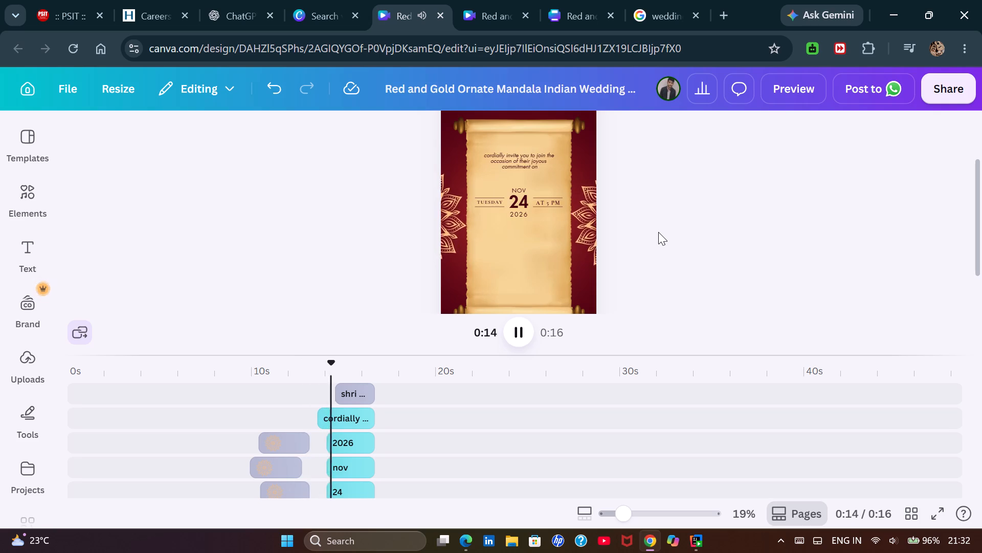
{"action": "scroll", "coordinate": [658, 232], "scroll_direction": "up", "scroll_amount": 1}
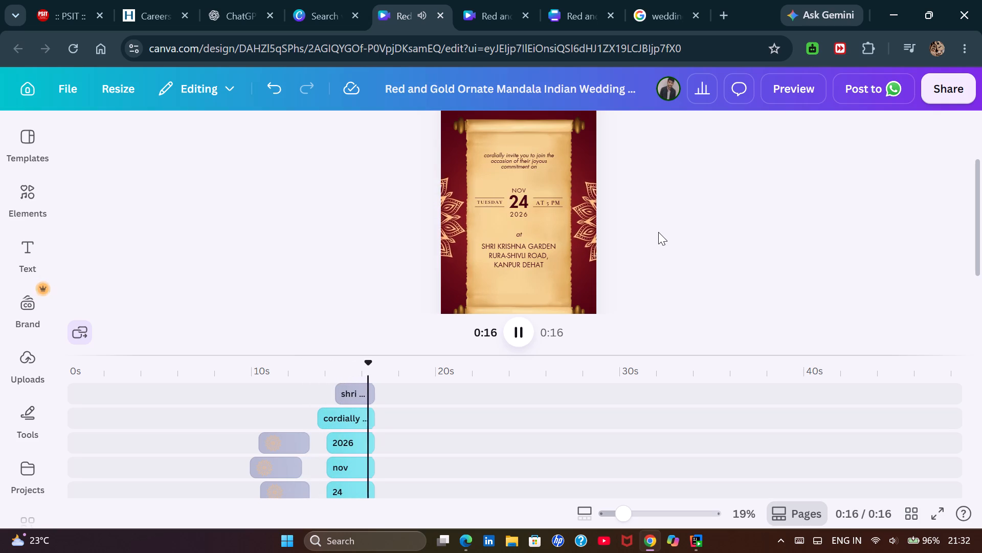
{"action": "scroll", "coordinate": [658, 232], "scroll_direction": "up", "scroll_amount": 1}
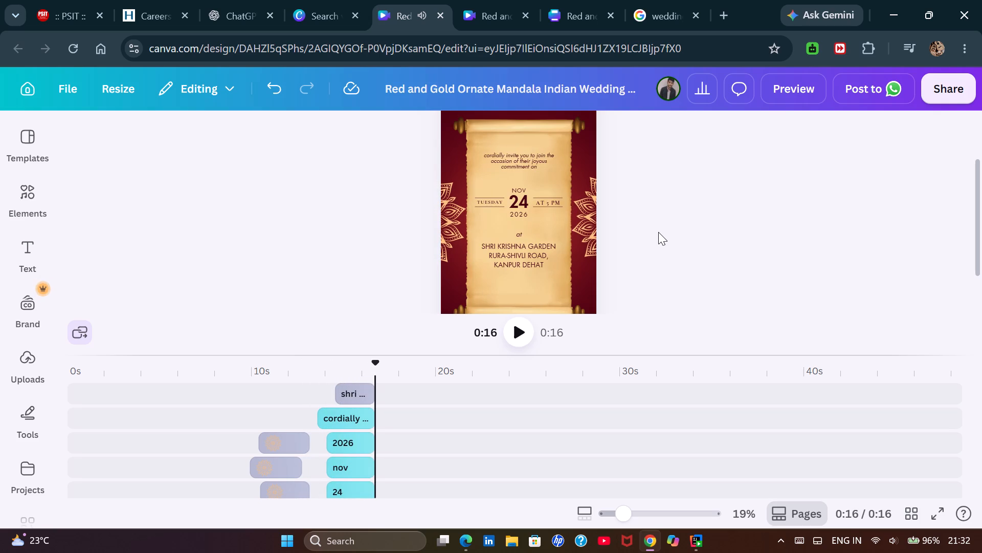
{"action": "scroll", "coordinate": [658, 232], "scroll_direction": "up", "scroll_amount": 1}
{"action": "scroll", "coordinate": [630, 219], "scroll_direction": "down", "scroll_amount": 1}
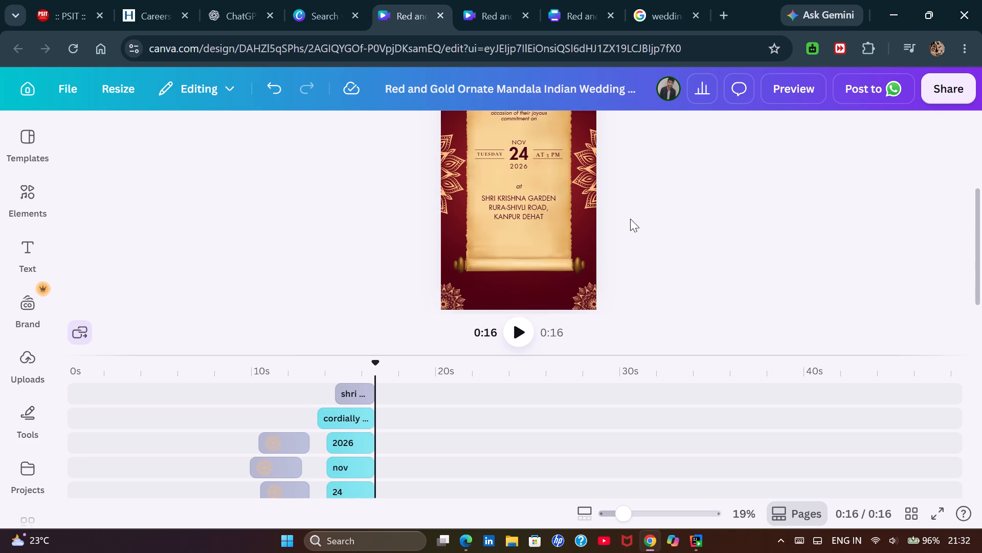
{"action": "scroll", "coordinate": [630, 219], "scroll_direction": "down", "scroll_amount": 2}
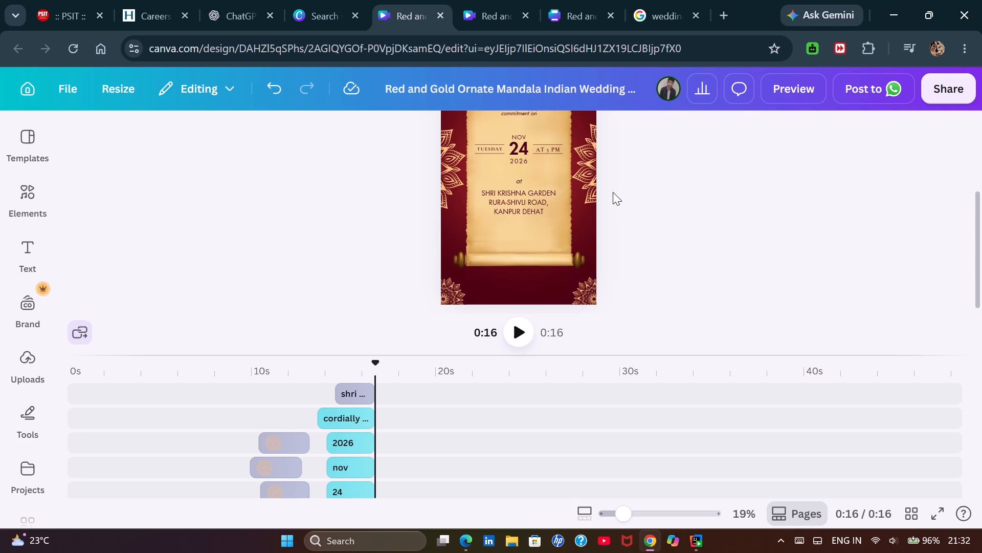
Watch the whole Mandala invitation in the enlarged preview, close the preview and look over the final scene.
{"action": "left_click", "coordinate": [779, 94]}
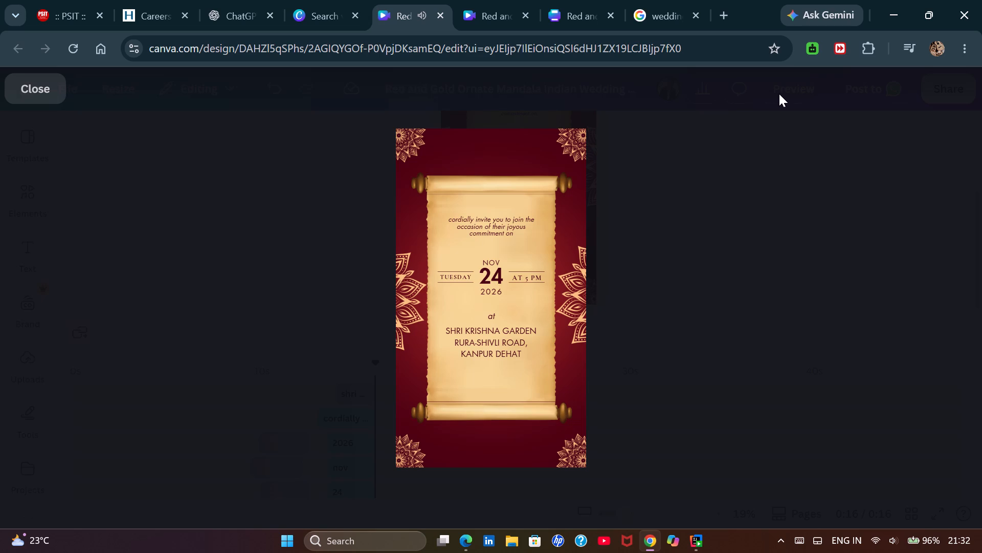
{"action": "left_click", "coordinate": [59, 95]}
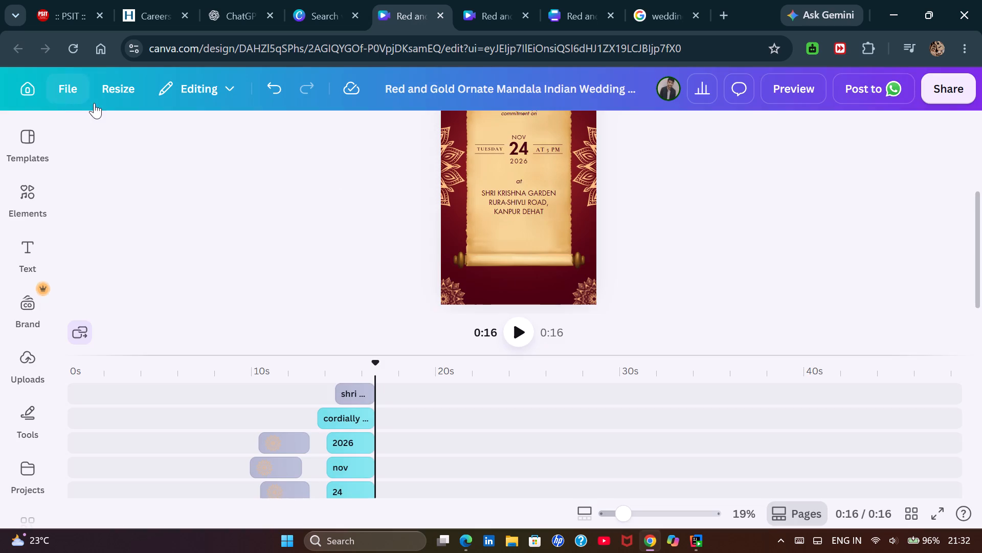
{"action": "scroll", "coordinate": [553, 156], "scroll_direction": "up", "scroll_amount": 2}
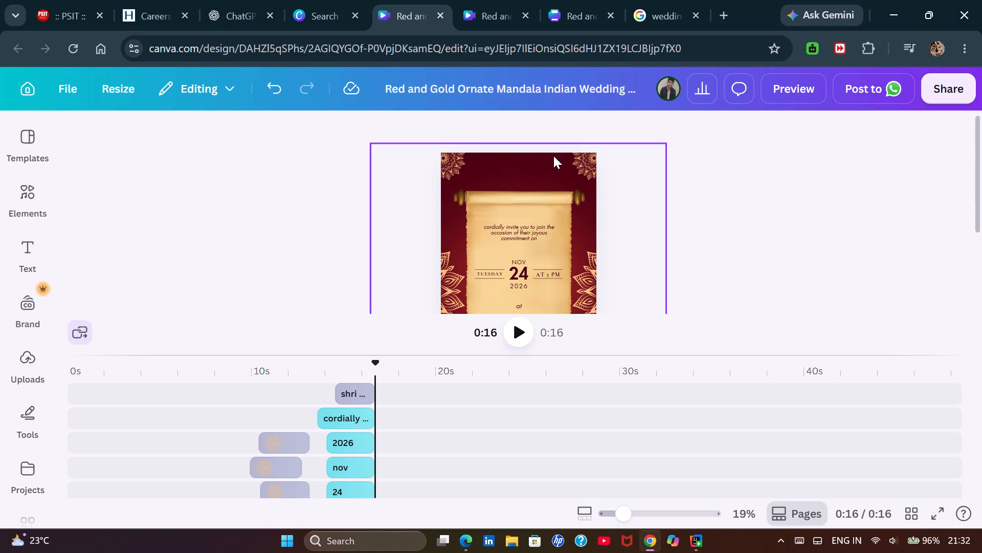
{"action": "scroll", "coordinate": [199, 302], "scroll_direction": "down", "scroll_amount": 3}
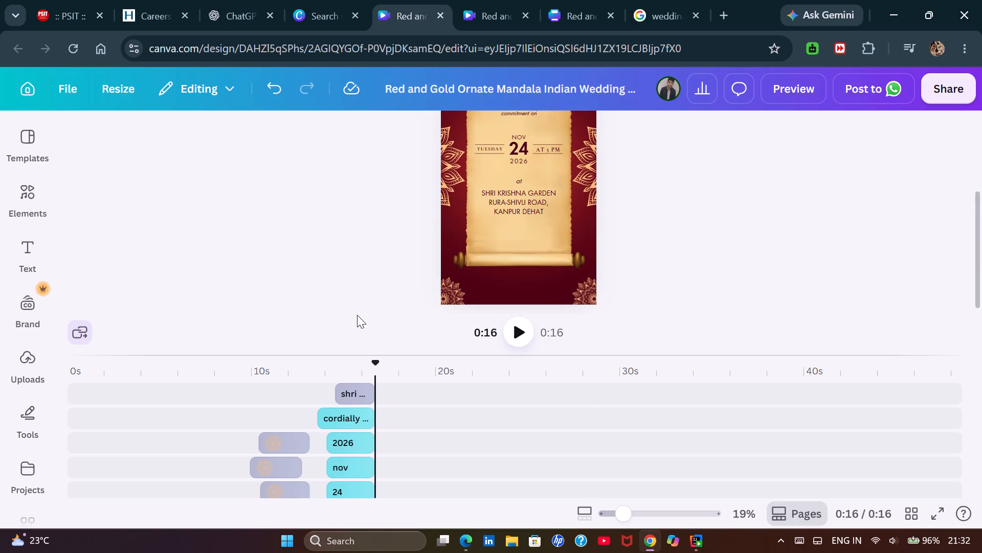
Open the download settings for the Red and Gold Ornate Mandala wedding invitation.
{"action": "left_click", "coordinate": [939, 89]}
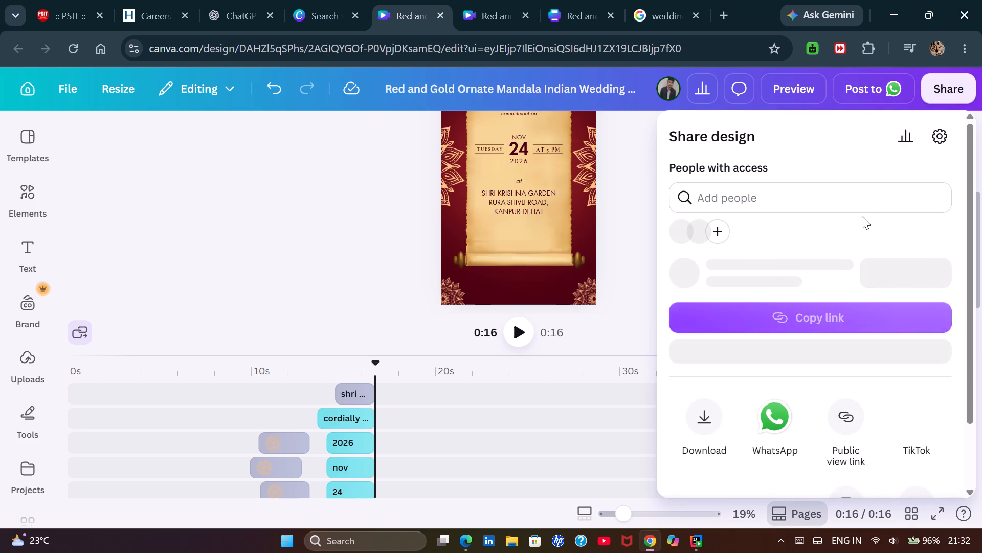
{"action": "scroll", "coordinate": [862, 216], "scroll_direction": "down", "scroll_amount": 3}
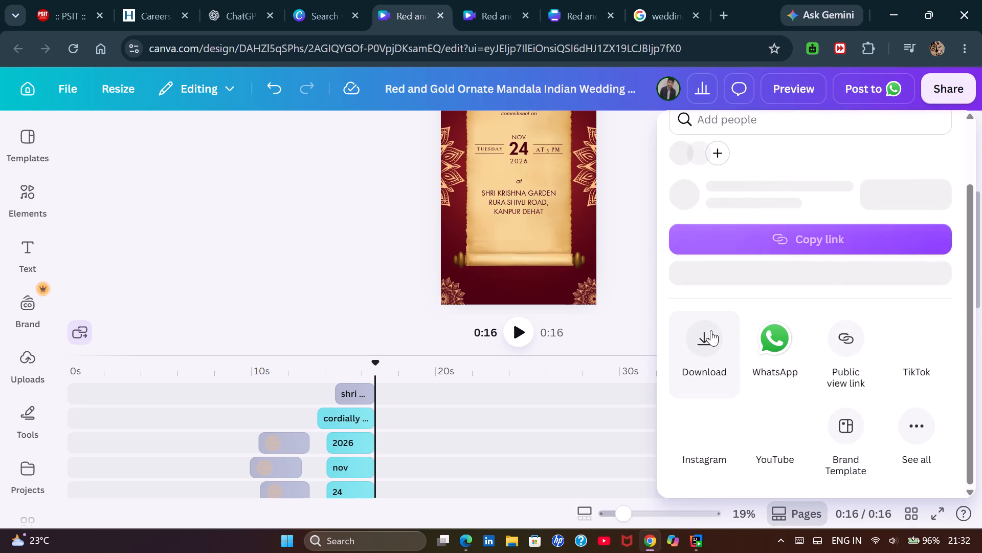
{"action": "left_click", "coordinate": [711, 330]}
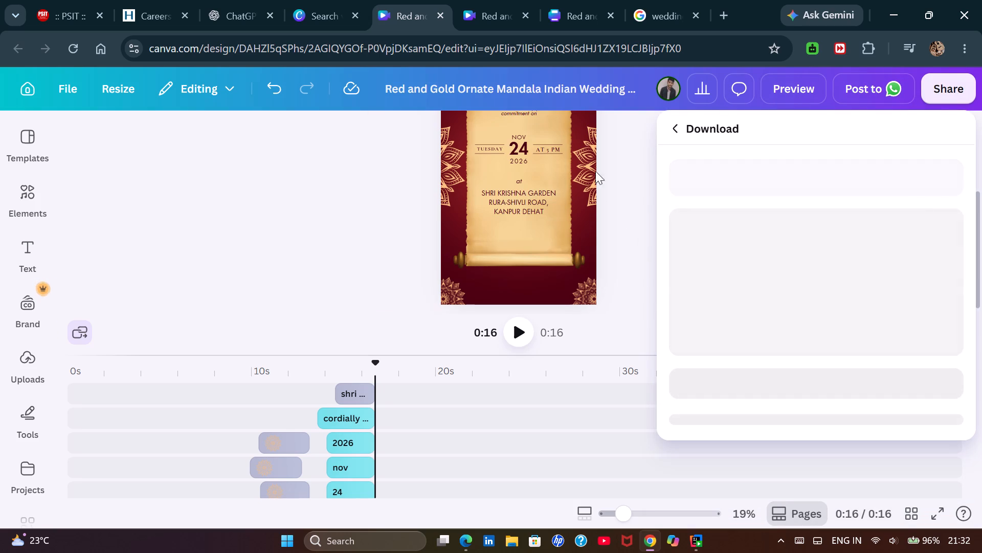
Switch to the Red and Gold Traditional Wedding Invitation video and open its download settings.
{"action": "left_click", "coordinate": [497, 0]}
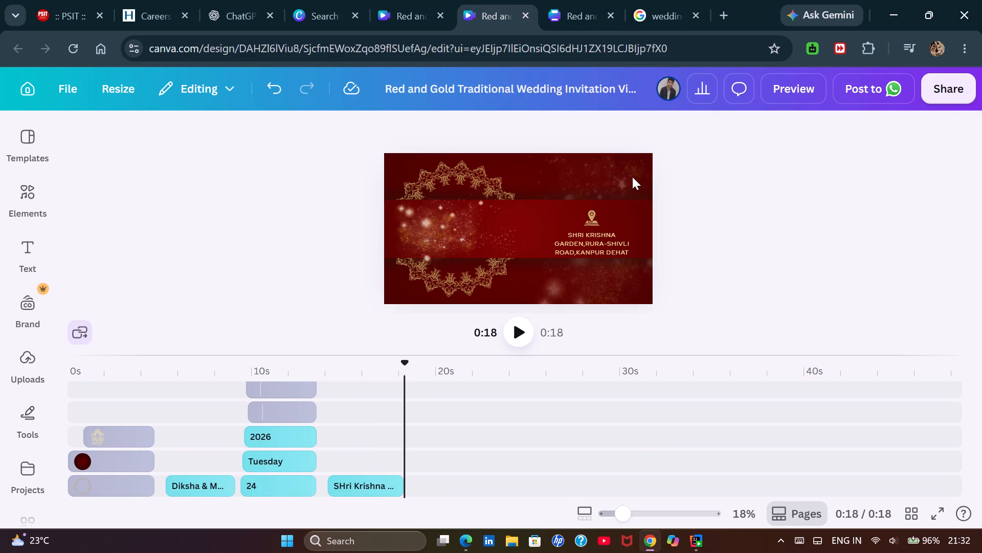
{"action": "left_click", "coordinate": [941, 94]}
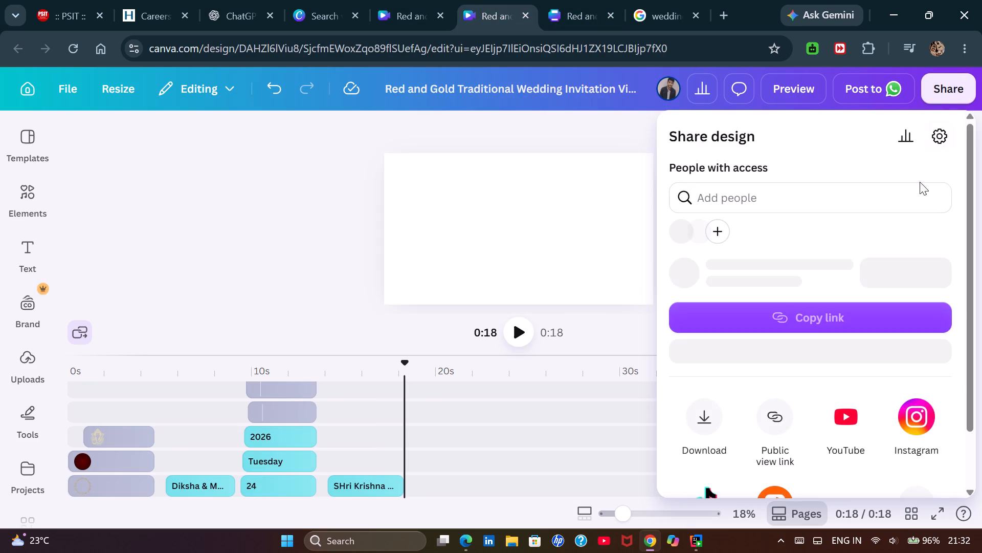
{"action": "scroll", "coordinate": [830, 280], "scroll_direction": "down", "scroll_amount": 4}
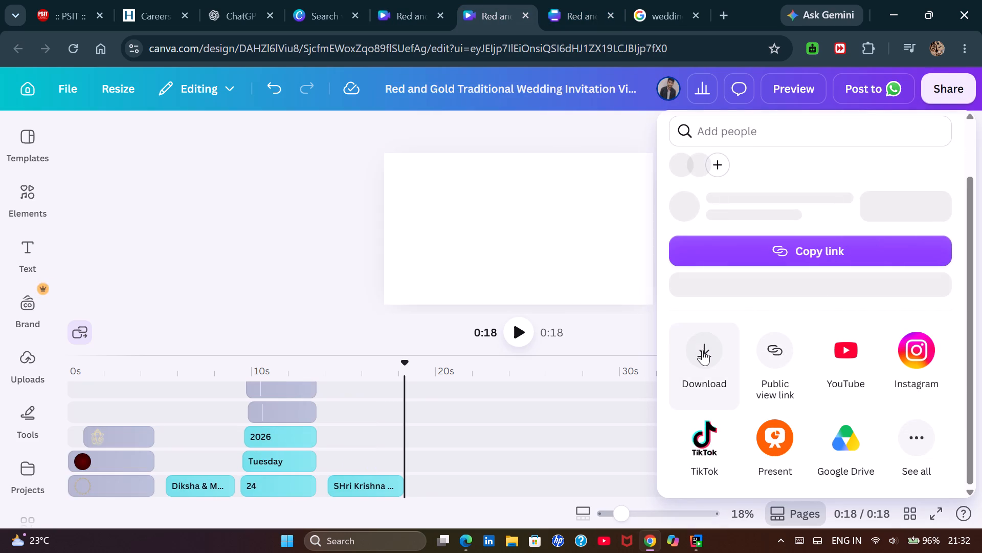
{"action": "left_click", "coordinate": [701, 350]}
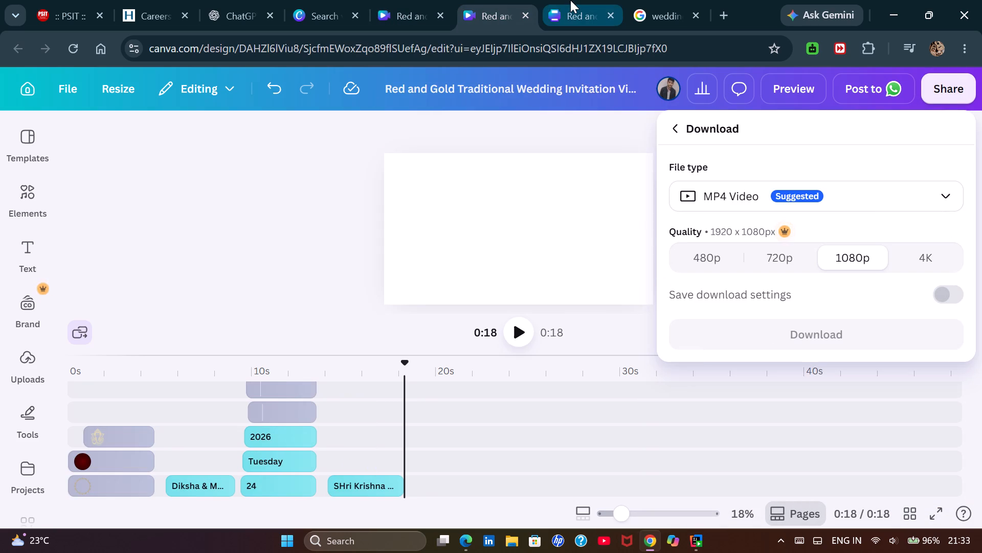
Return to the Ornate Mandala invitation, try the 720p and 480p quality options, and download it as an MP4 video at 1080p.
{"action": "left_click", "coordinate": [426, 0]}
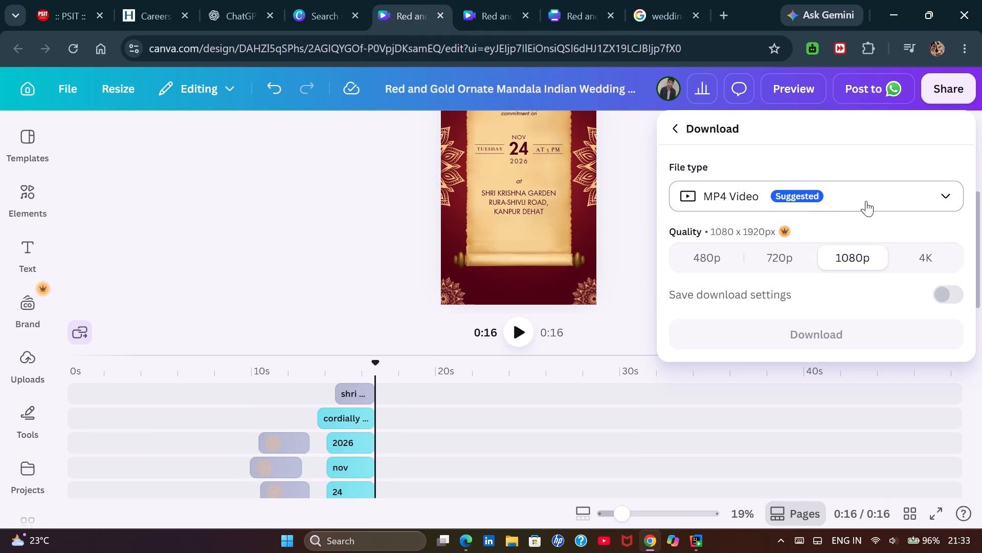
{"action": "scroll", "coordinate": [866, 201], "scroll_direction": "down", "scroll_amount": 2}
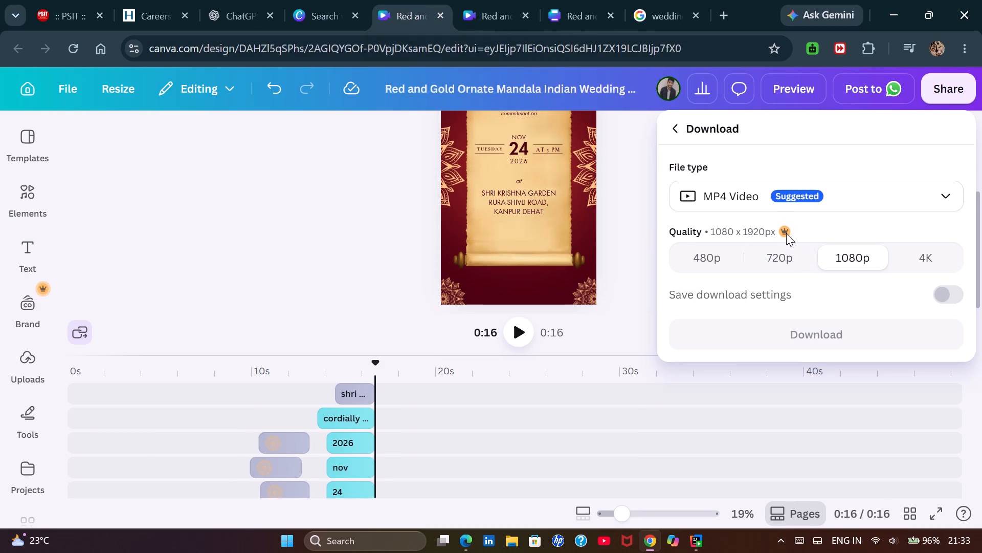
{"action": "left_click", "coordinate": [786, 233]}
{"action": "triple_click", "coordinate": [786, 233]}
{"action": "left_click", "coordinate": [783, 252]}
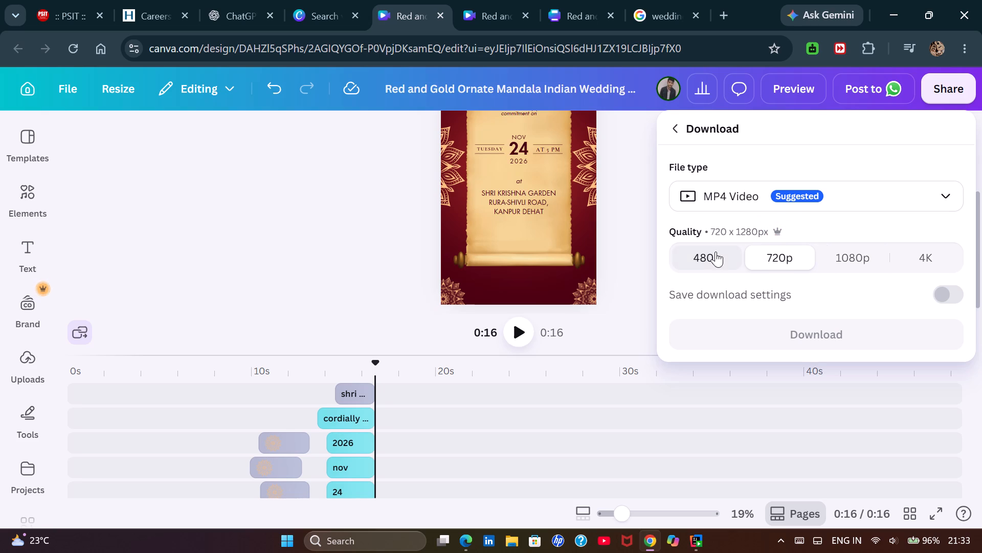
{"action": "left_click", "coordinate": [716, 251]}
{"action": "left_click", "coordinate": [774, 253]}
{"action": "scroll", "coordinate": [830, 173], "scroll_direction": "down", "scroll_amount": 2}
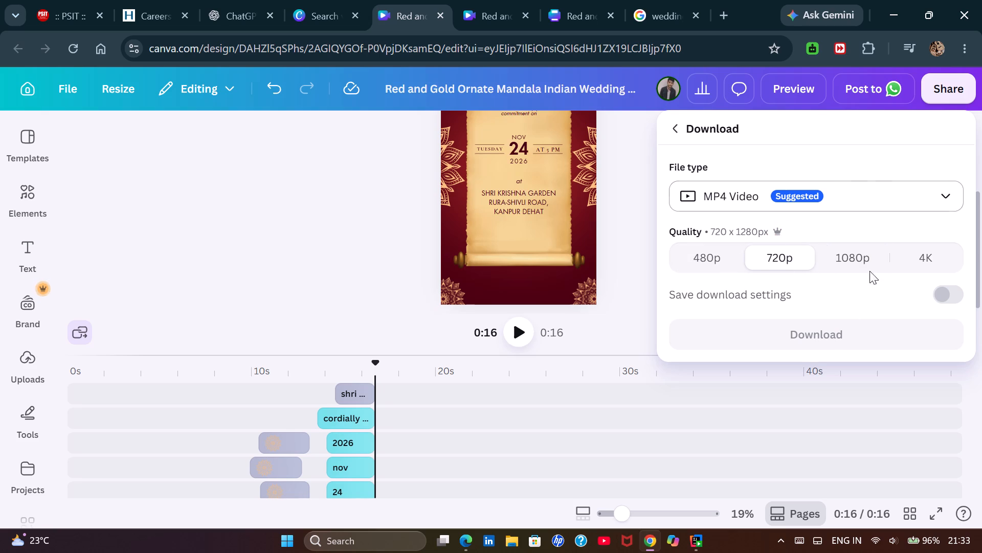
{"action": "scroll", "coordinate": [828, 332], "scroll_direction": "down", "scroll_amount": 3}
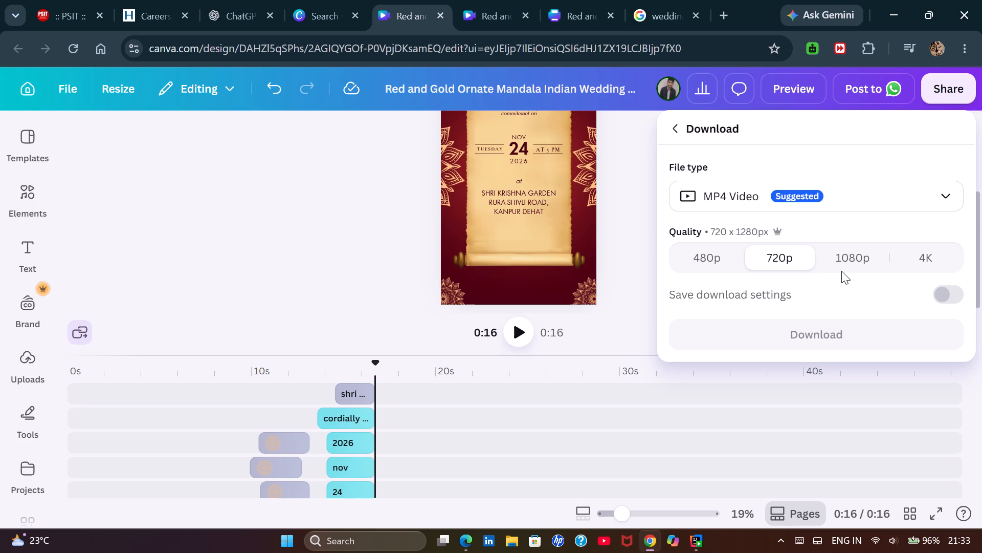
{"action": "scroll", "coordinate": [841, 271], "scroll_direction": "down", "scroll_amount": 1}
{"action": "left_click", "coordinate": [776, 229]}
{"action": "left_click", "coordinate": [710, 251]}
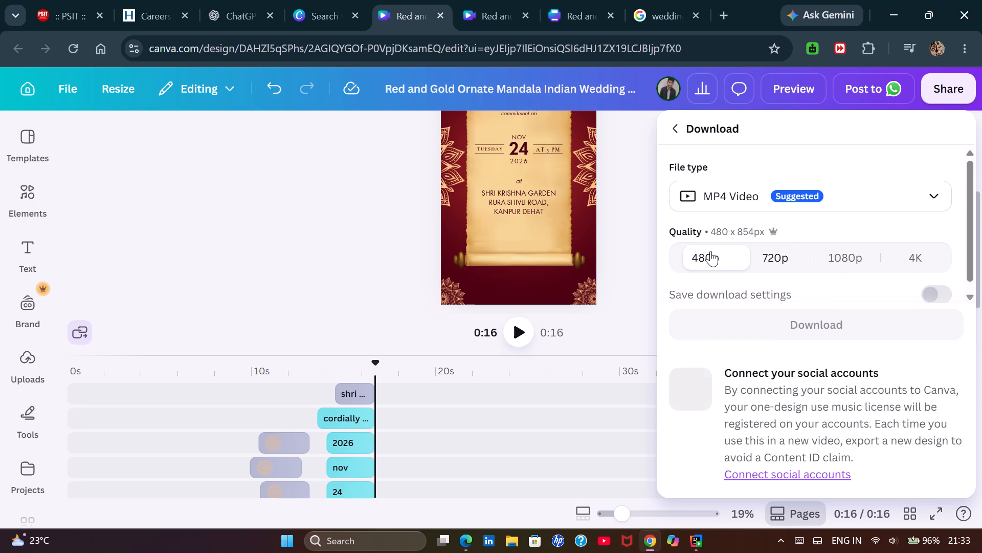
{"action": "left_click", "coordinate": [767, 254]}
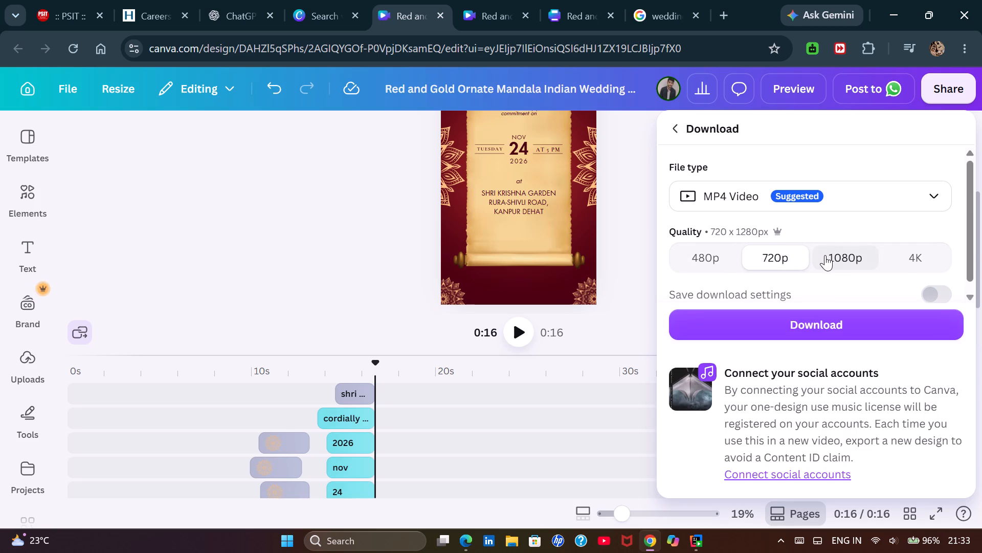
{"action": "left_click", "coordinate": [830, 255]}
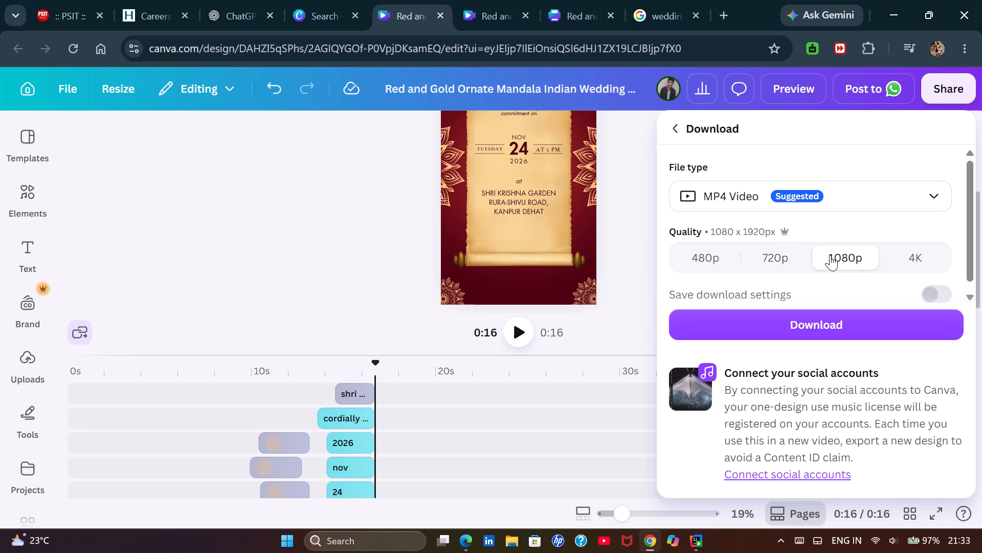
{"action": "scroll", "coordinate": [830, 255], "scroll_direction": "down", "scroll_amount": 3}
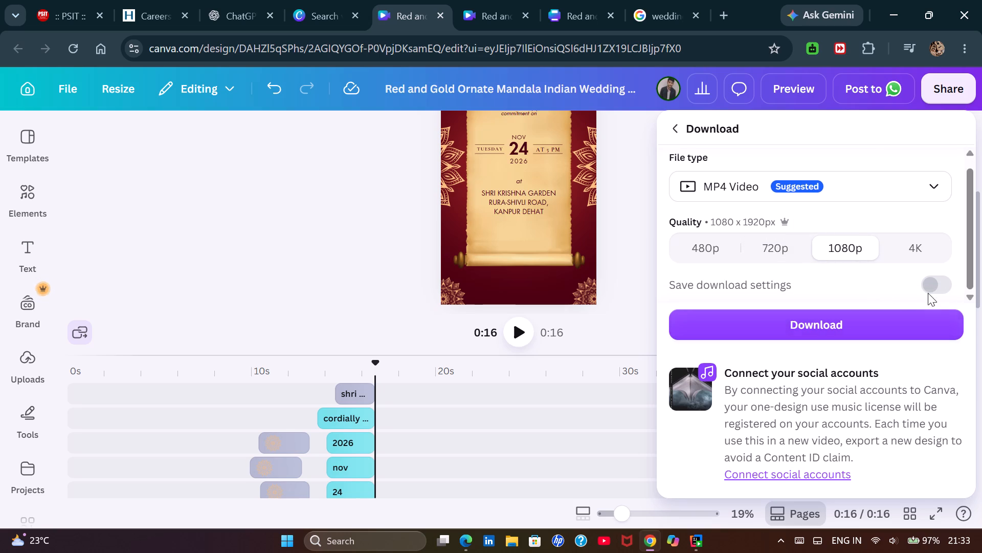
{"action": "left_click", "coordinate": [839, 324]}
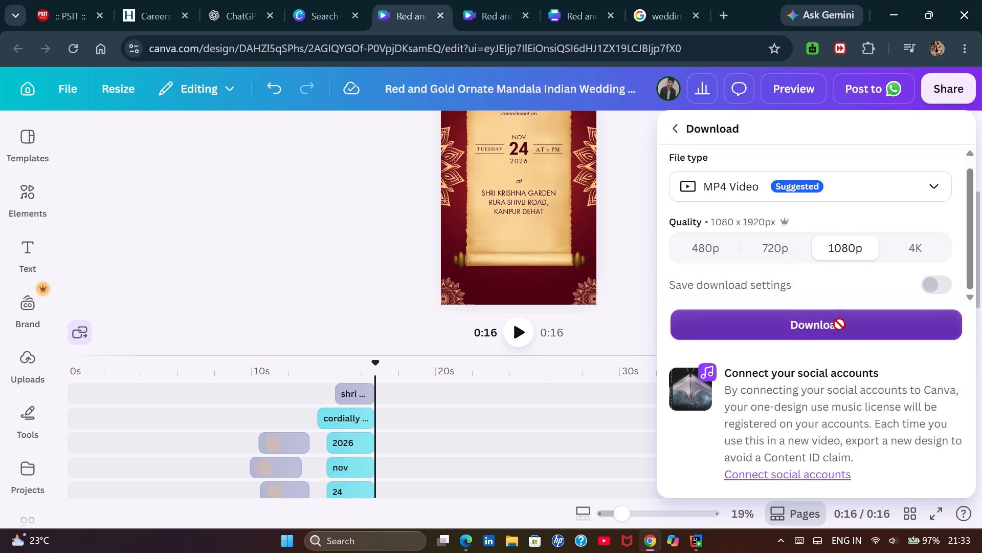
Download the Red and Gold Traditional Wedding Invitation as an MP4 video at 1080p quality.
{"action": "left_click", "coordinate": [498, 0]}
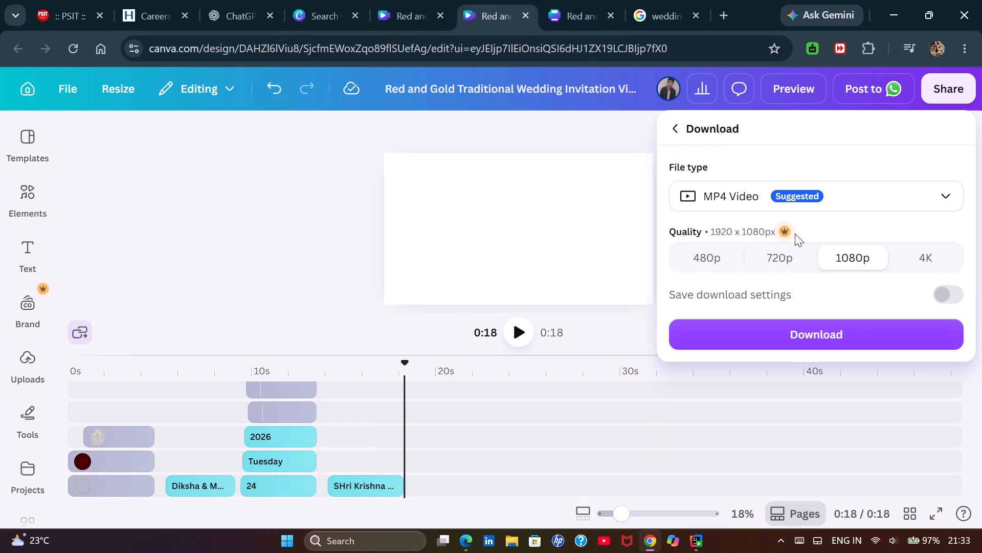
{"action": "left_click_drag", "start_coordinate": [782, 229], "coordinate": [807, 329]}
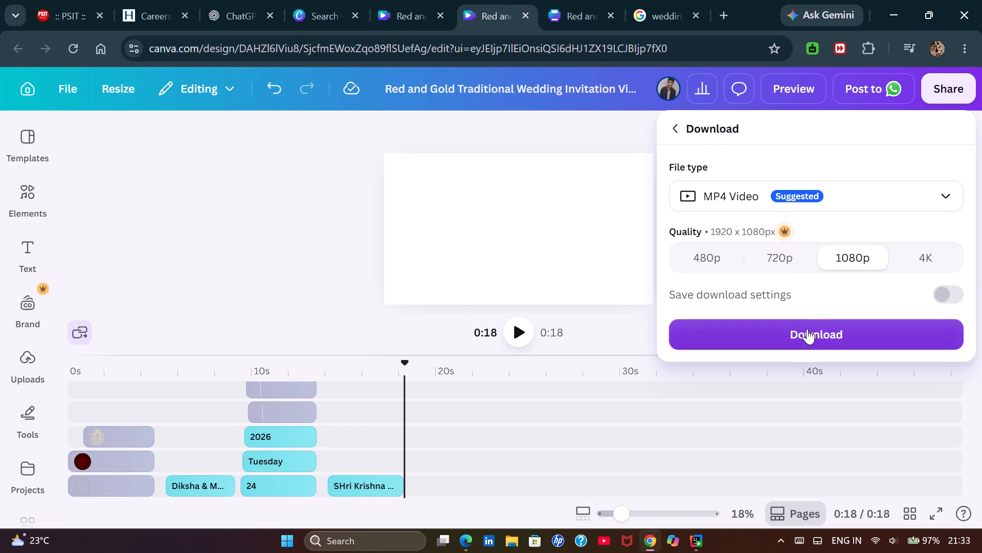
{"action": "left_click", "coordinate": [807, 329]}
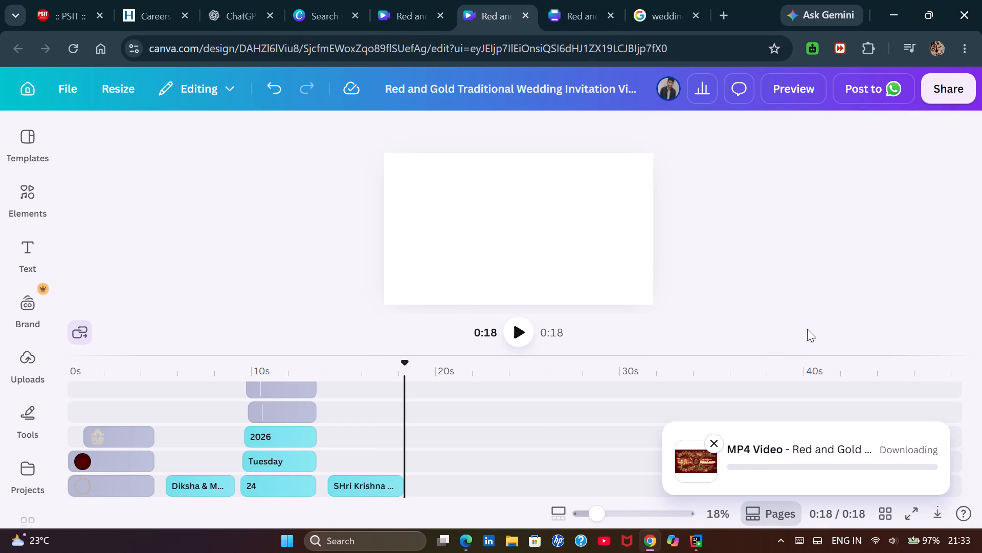
Check the download progress of the Mandala and Traditional invitation videos, ending on the Mandala design.
{"action": "left_click", "coordinate": [402, 0]}
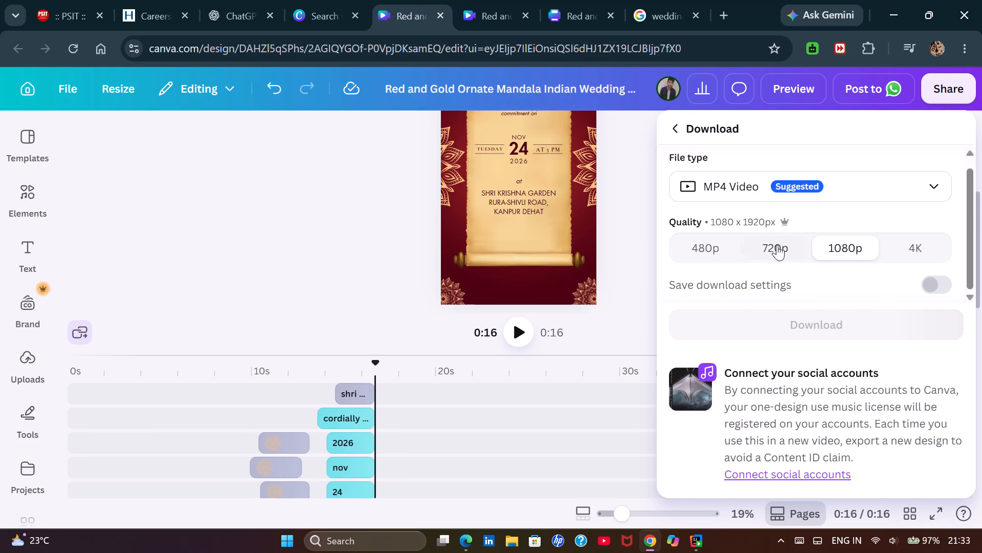
{"action": "left_click", "coordinate": [487, 0]}
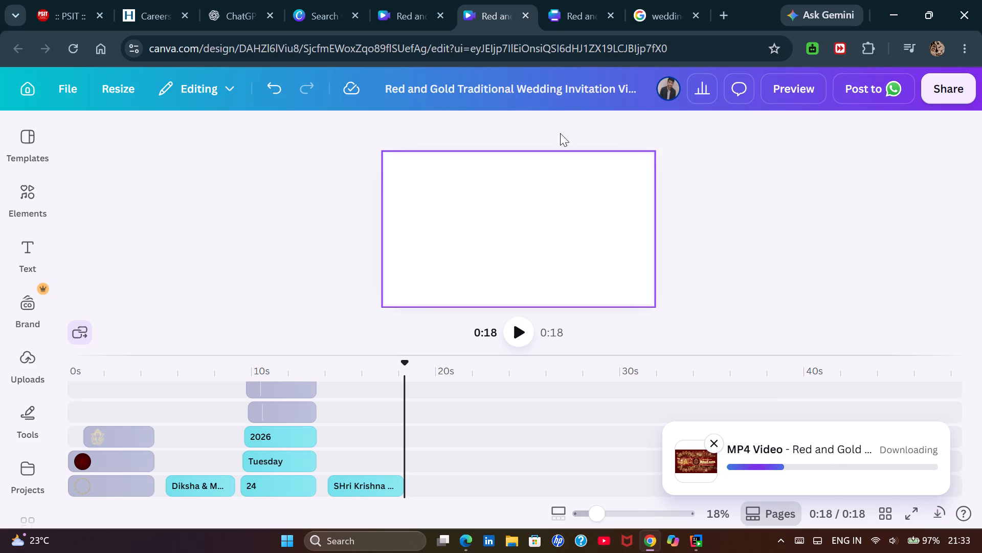
{"action": "left_click", "coordinate": [412, 0]}
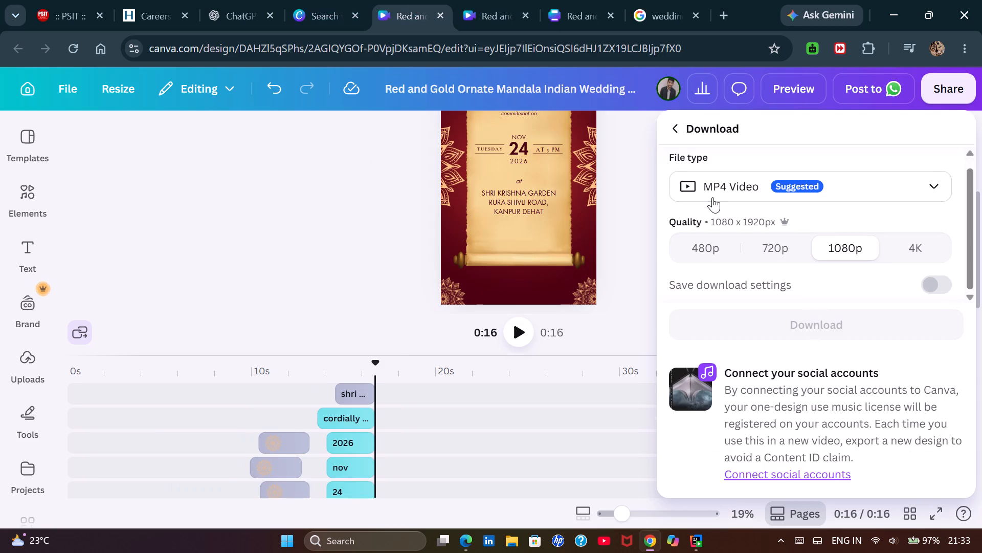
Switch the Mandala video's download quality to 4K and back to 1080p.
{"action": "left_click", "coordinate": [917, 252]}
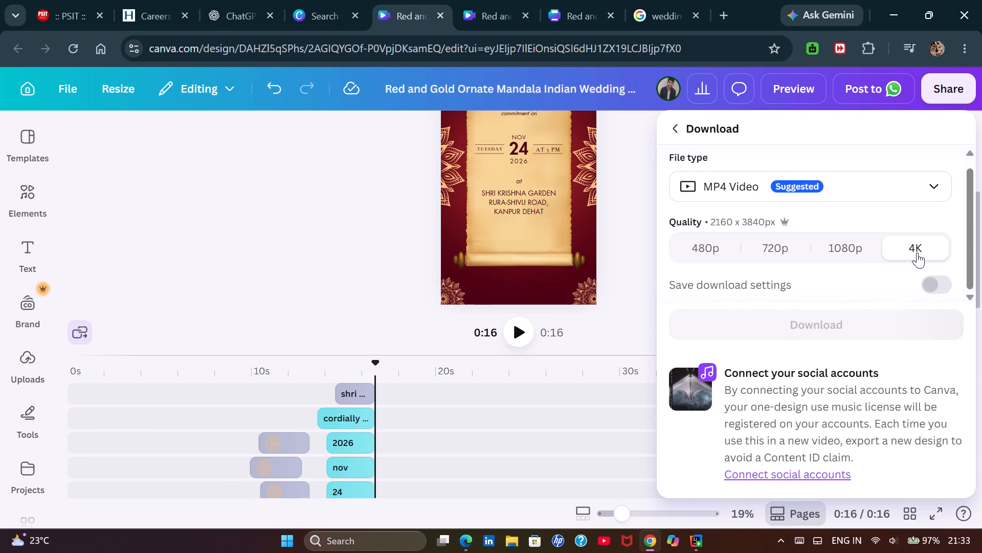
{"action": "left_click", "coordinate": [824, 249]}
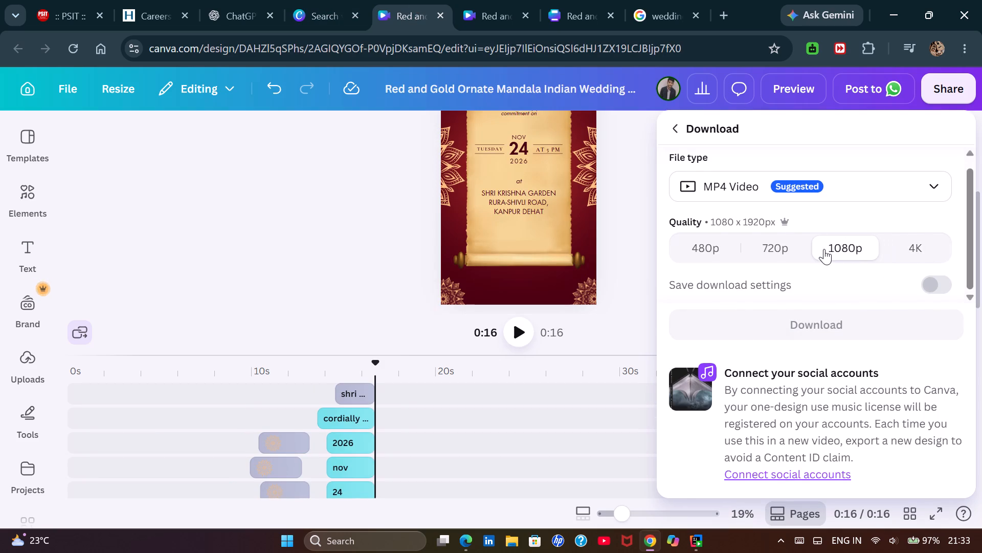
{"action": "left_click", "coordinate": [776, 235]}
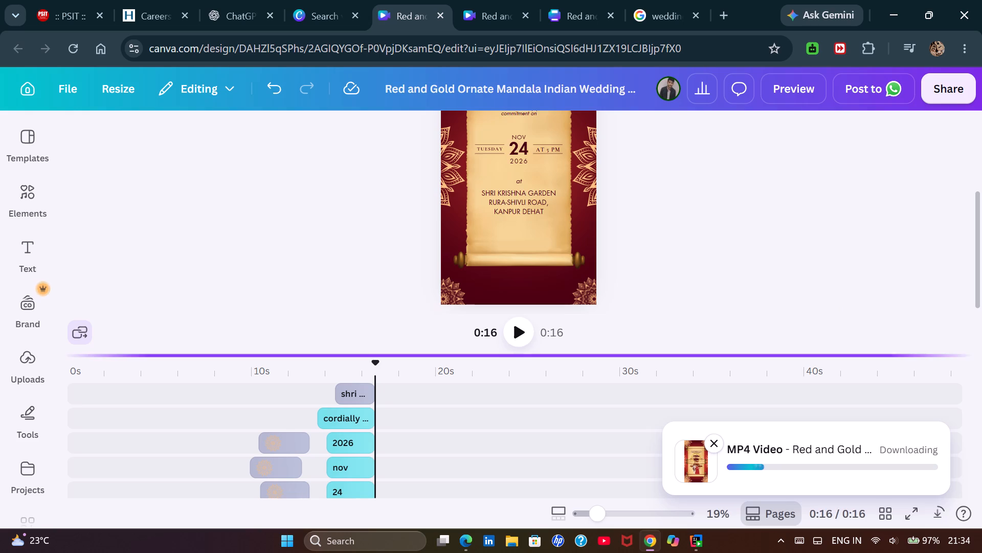
In File Explorer, look in Downloads, search the pinned personal user folder for "canva" and look through the results for the wedding invitation.
{"action": "left_click", "coordinate": [513, 534]}
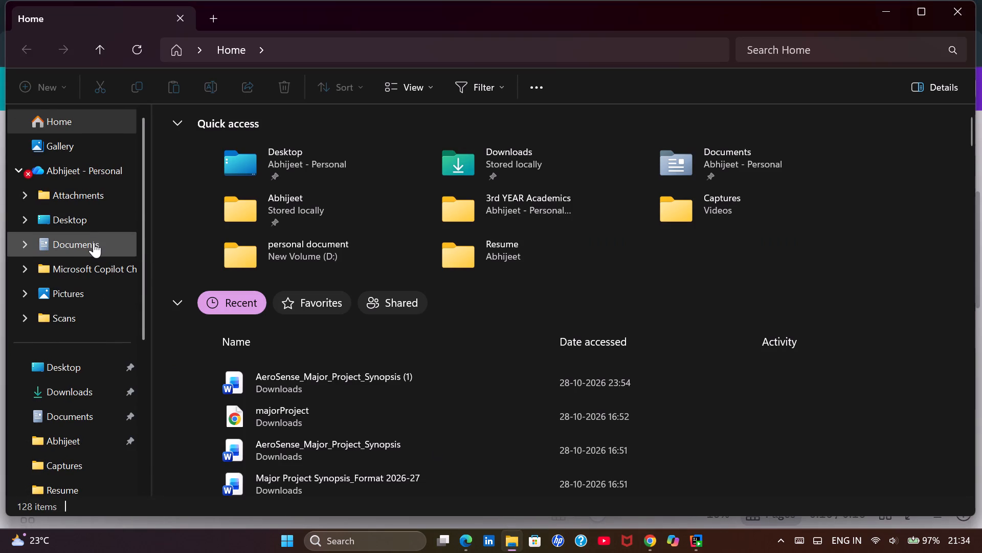
{"action": "left_click", "coordinate": [63, 390]}
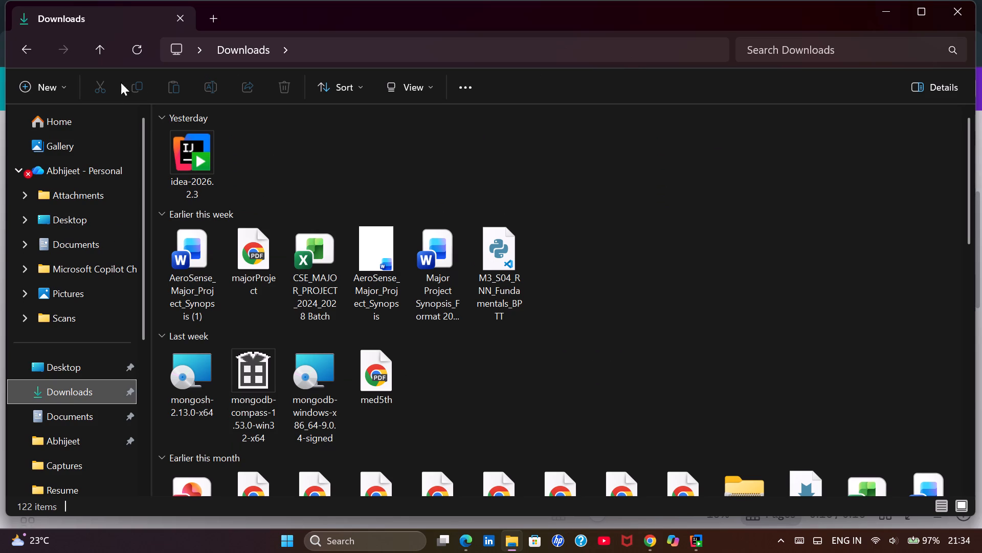
{"action": "left_click", "coordinate": [57, 442]}
{"action": "left_click", "coordinate": [838, 51]}
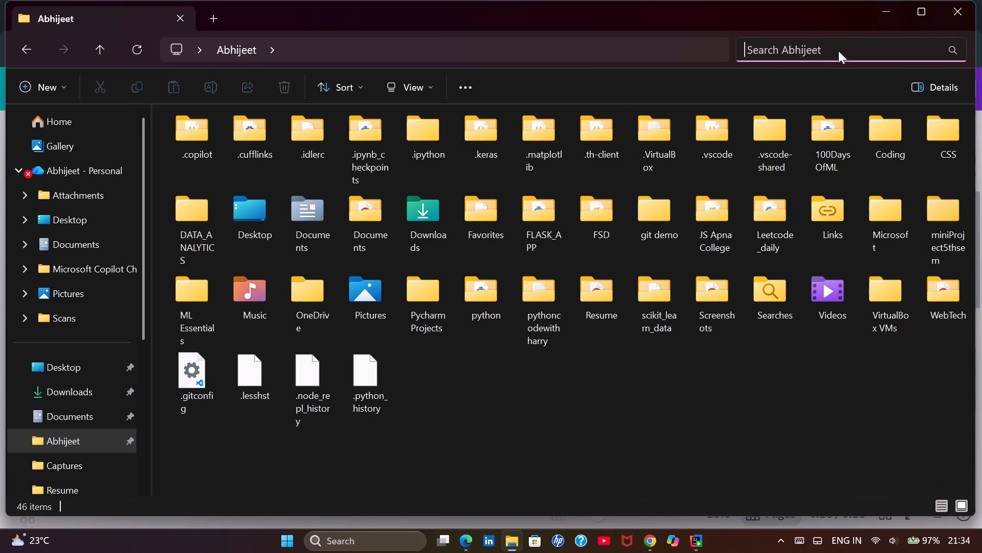
{"action": "type", "text": "ca"}
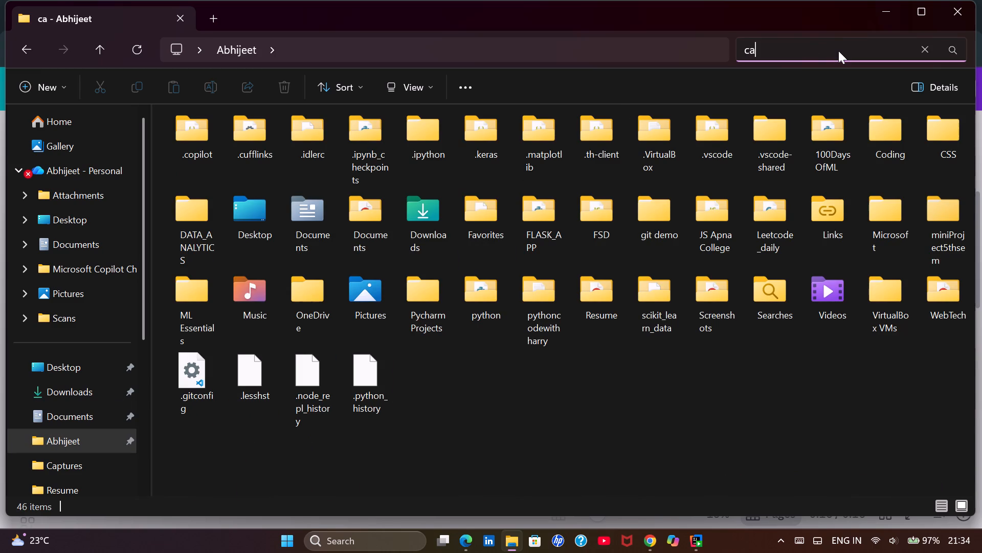
{"action": "key", "text": "n"}
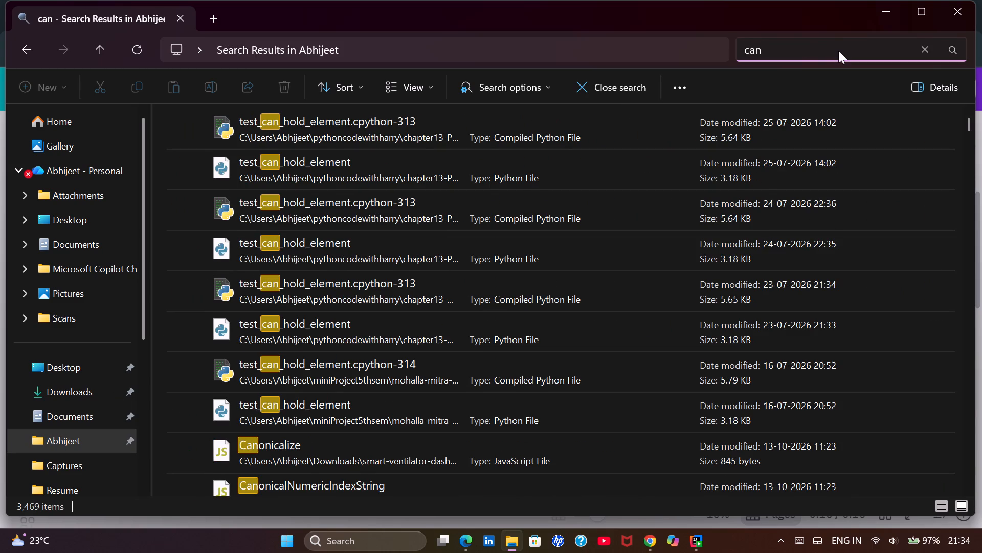
{"action": "type", "text": "va"}
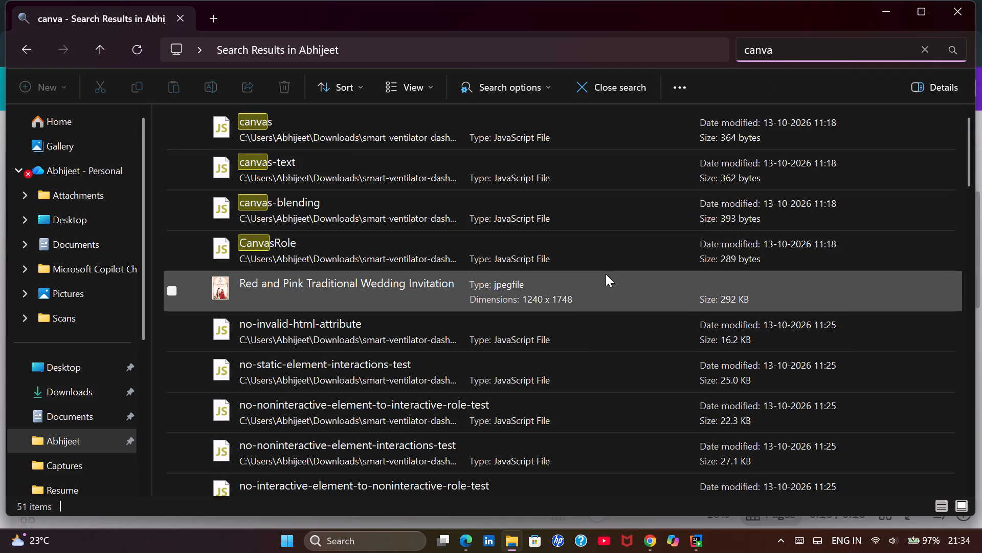
{"action": "scroll", "coordinate": [606, 274], "scroll_direction": "down", "scroll_amount": 1}
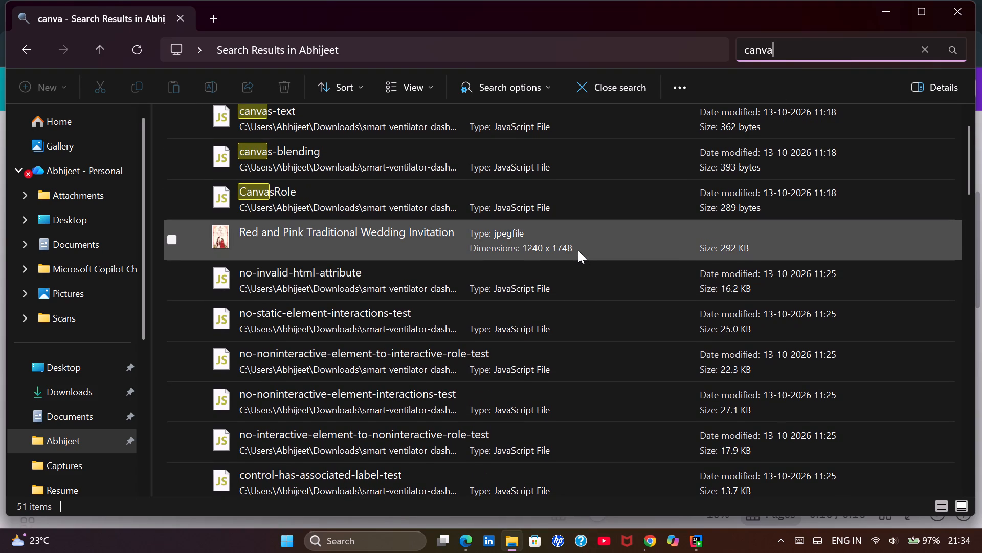
Open the Red and Pink Traditional Wedding Invitation image from the search results in Photos and view its additional options.
{"action": "double_click", "coordinate": [578, 250]}
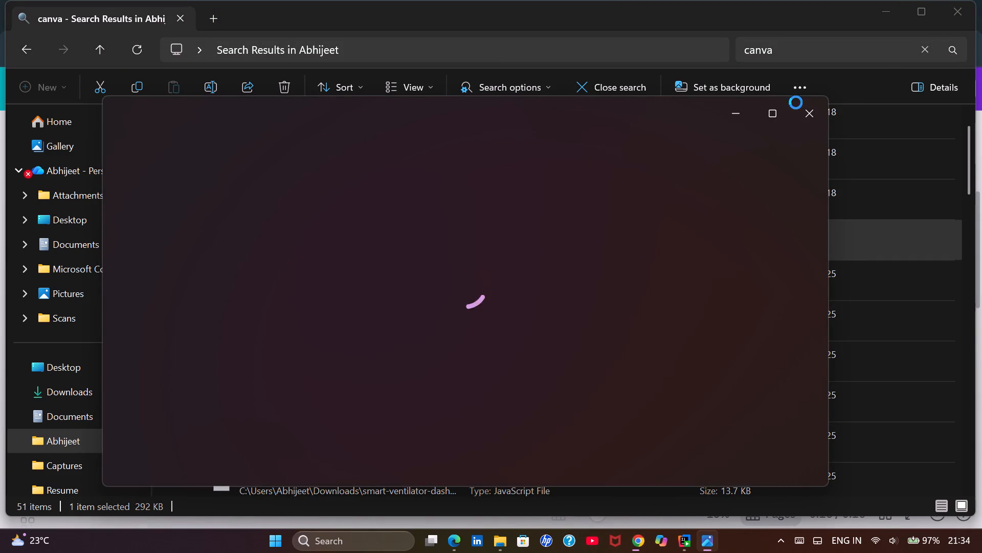
{"action": "left_click", "coordinate": [818, 110]}
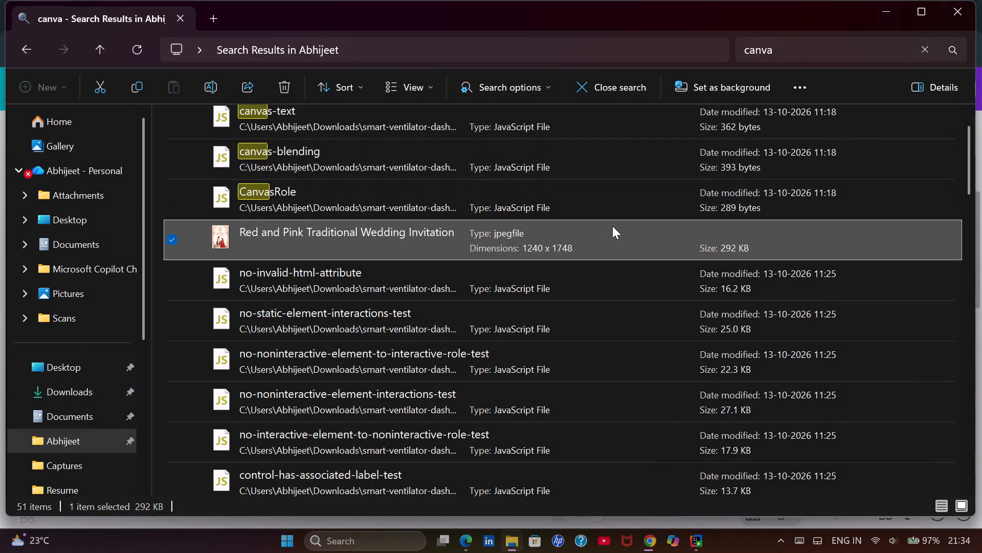
{"action": "double_click", "coordinate": [604, 232]}
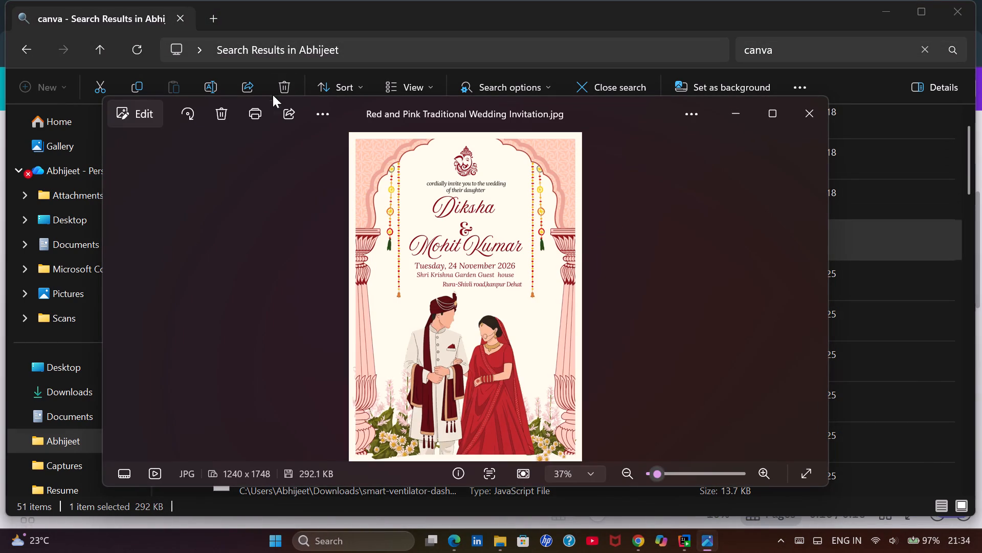
{"action": "left_click", "coordinate": [321, 110]}
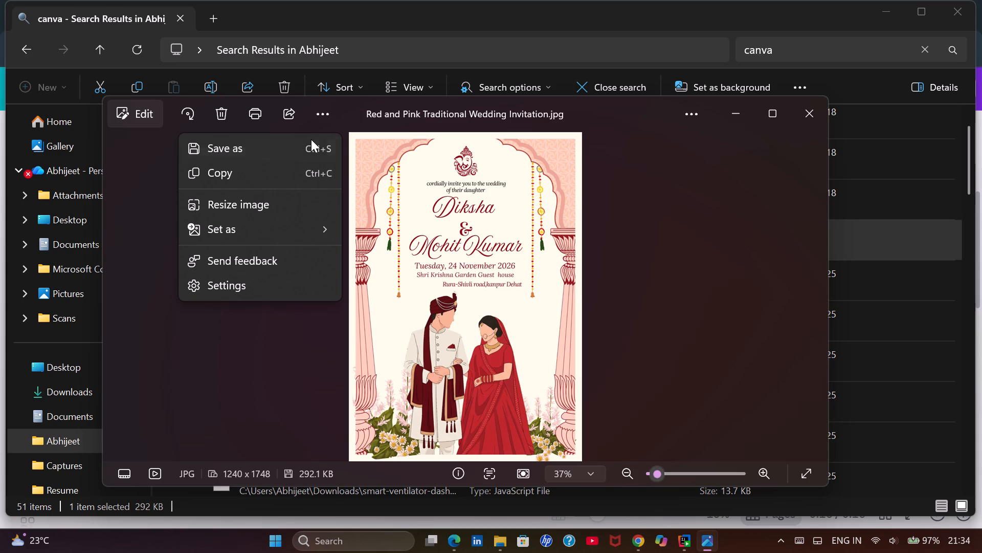
{"action": "left_click", "coordinate": [209, 424]}
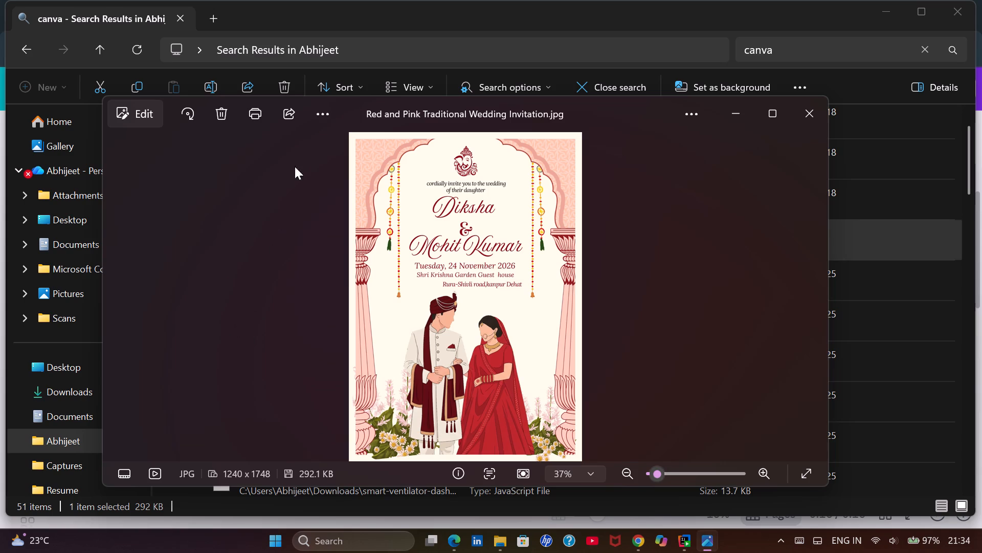
Look through the Red and Pink Traditional Wedding Invitation image's file information in Photos for its source folder location.
{"action": "left_click", "coordinate": [391, 111]}
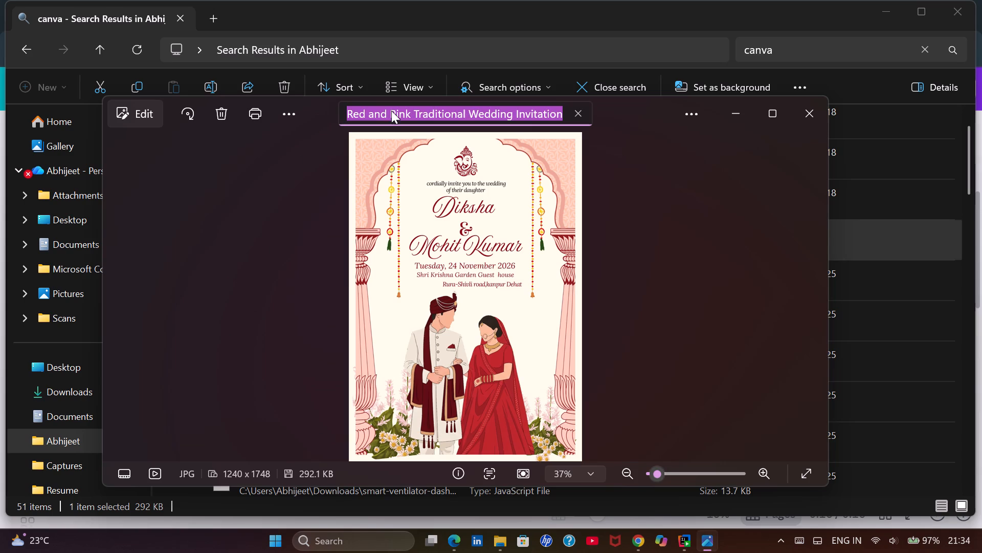
{"action": "left_click", "coordinate": [219, 212]}
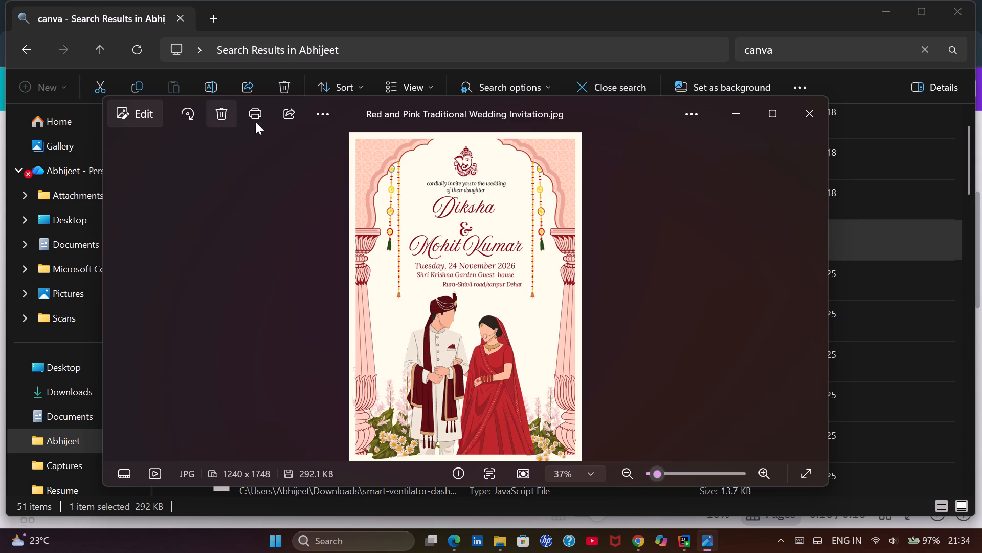
{"action": "left_click", "coordinate": [689, 121]}
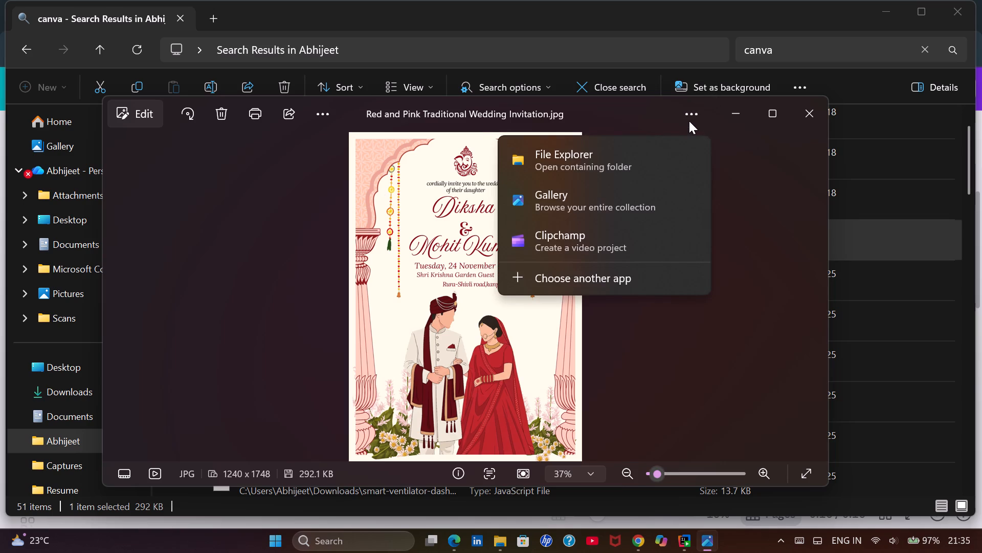
{"action": "left_click", "coordinate": [689, 121]}
{"action": "scroll", "coordinate": [489, 298], "scroll_direction": "down", "scroll_amount": 5}
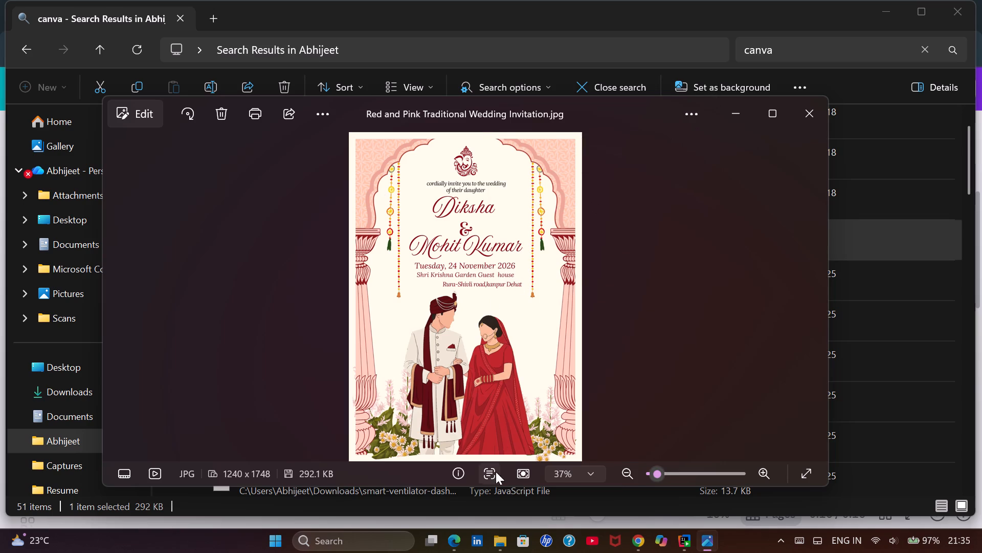
{"action": "left_click", "coordinate": [459, 470]}
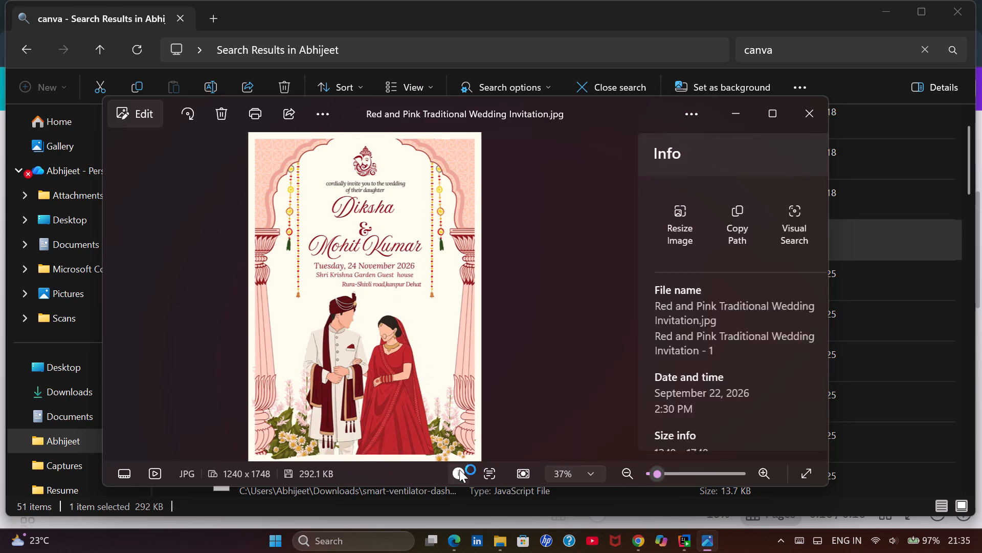
{"action": "scroll", "coordinate": [627, 372], "scroll_direction": "down", "scroll_amount": 1}
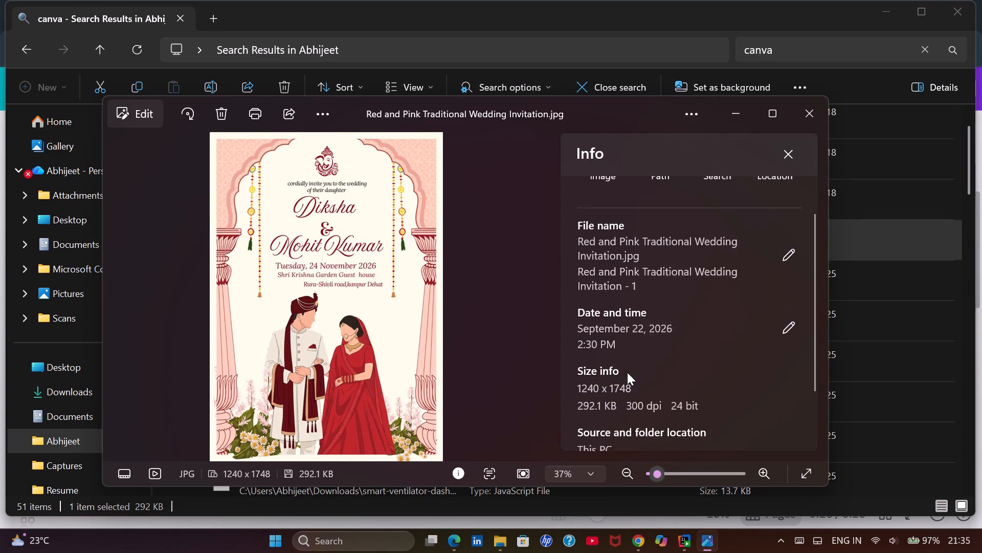
{"action": "scroll", "coordinate": [627, 372], "scroll_direction": "down", "scroll_amount": 3}
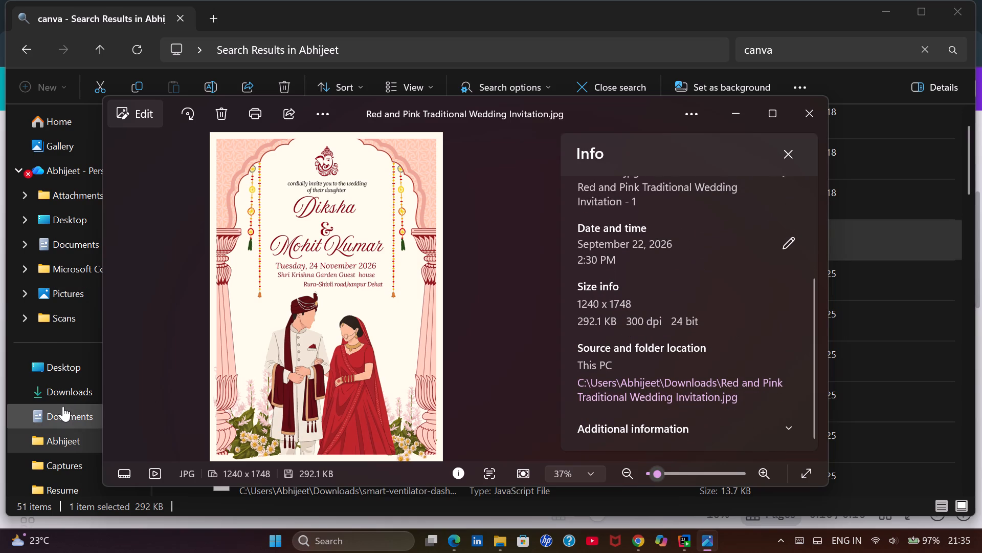
Switch to File Explorer, go to Downloads and open the Red and Gold Traditional Wedding Invitation video.
{"action": "left_click", "coordinate": [71, 393]}
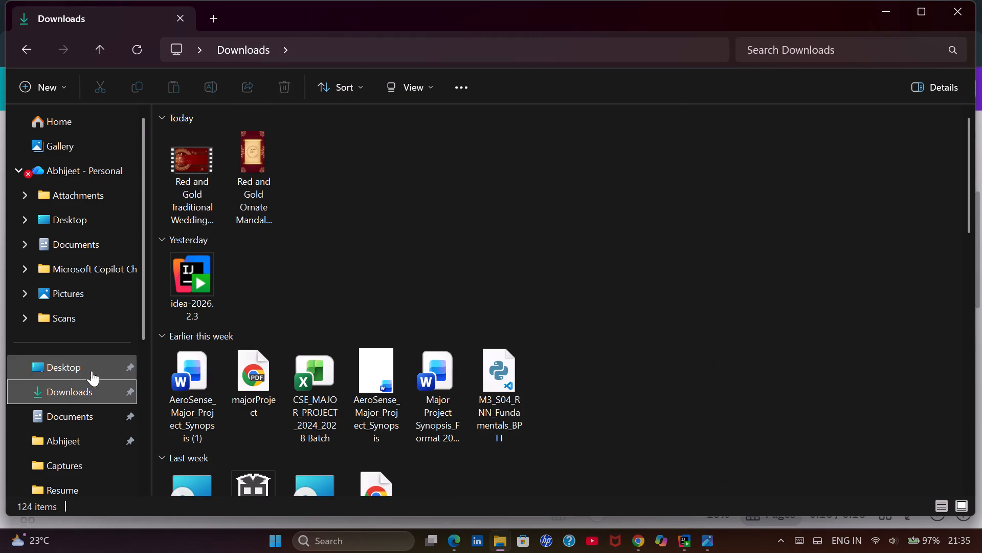
{"action": "double_click", "coordinate": [200, 173]}
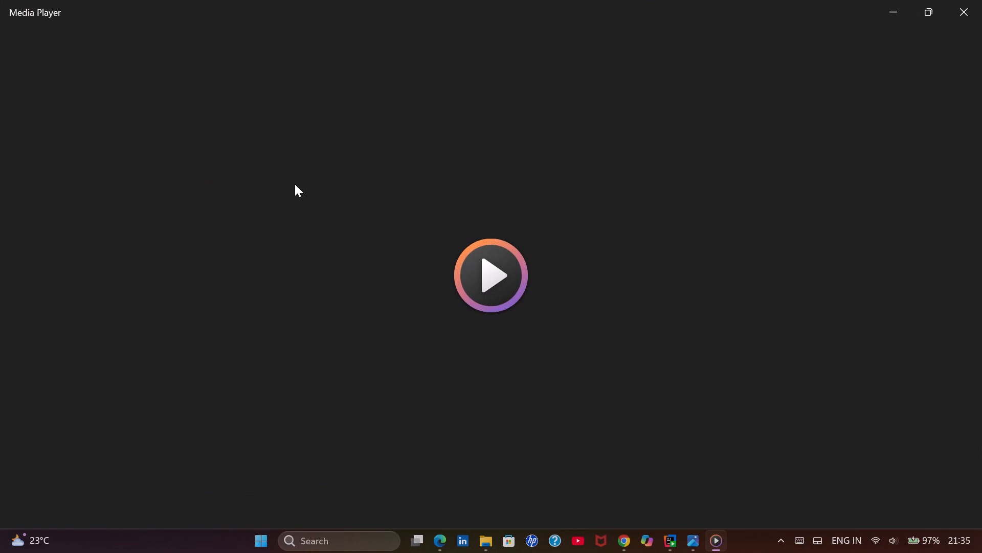
Switch to Chrome and load WhatsApp Web in a new tab.
{"action": "left_click", "coordinate": [629, 540]}
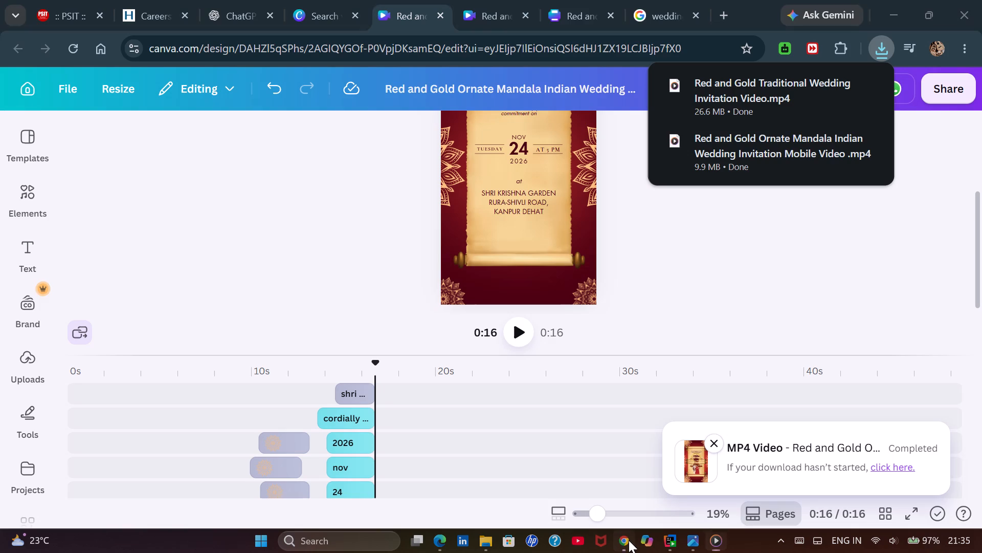
{"action": "left_click", "coordinate": [728, 8]}
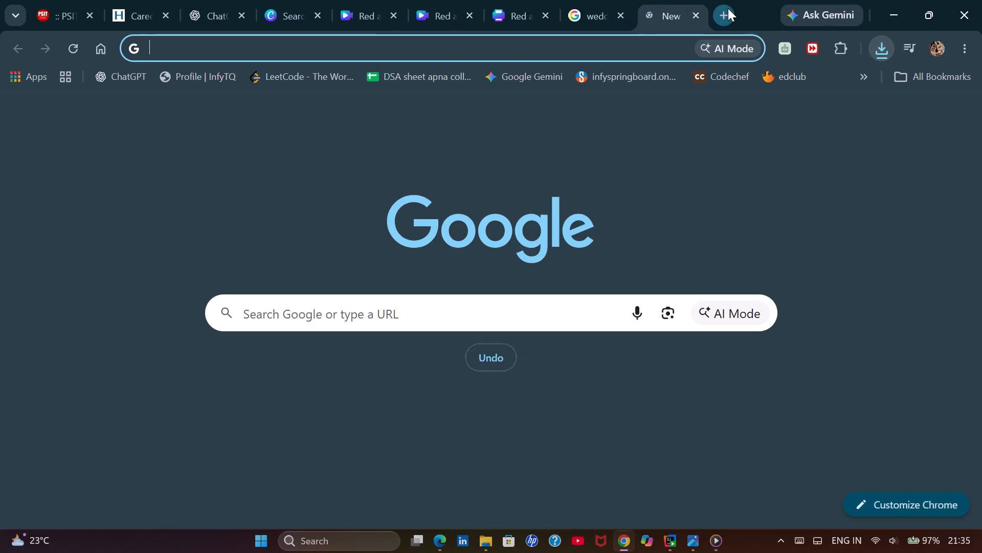
{"action": "type", "text": "what"}
{"action": "key", "text": "End"}
{"action": "key", "text": "Return"}
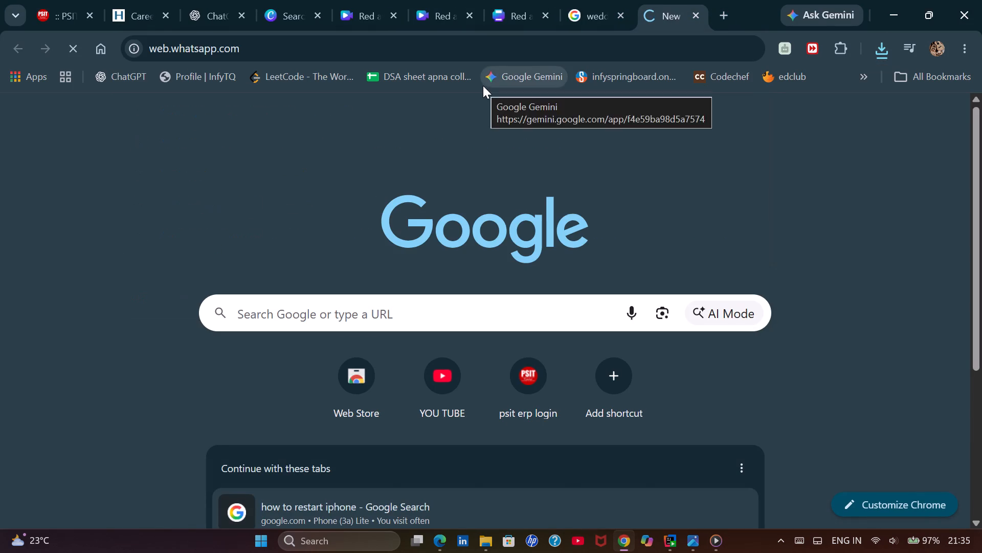
{"action": "left_click", "coordinate": [602, 4]}
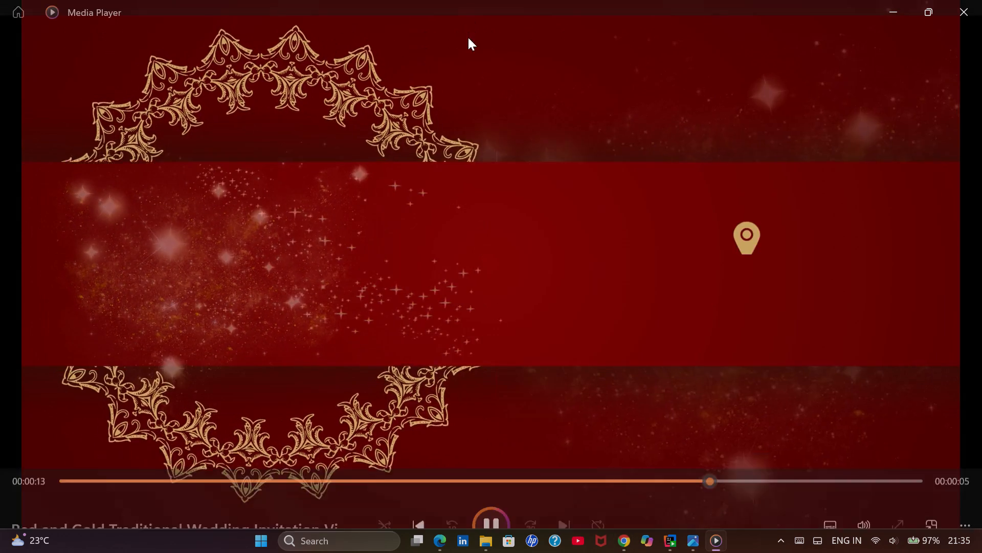
Review the Red and Gold Traditional Wedding Invitation video in Media Player, pausing on the venue scene and replaying it from the start.
{"action": "left_click", "coordinate": [485, 102]}
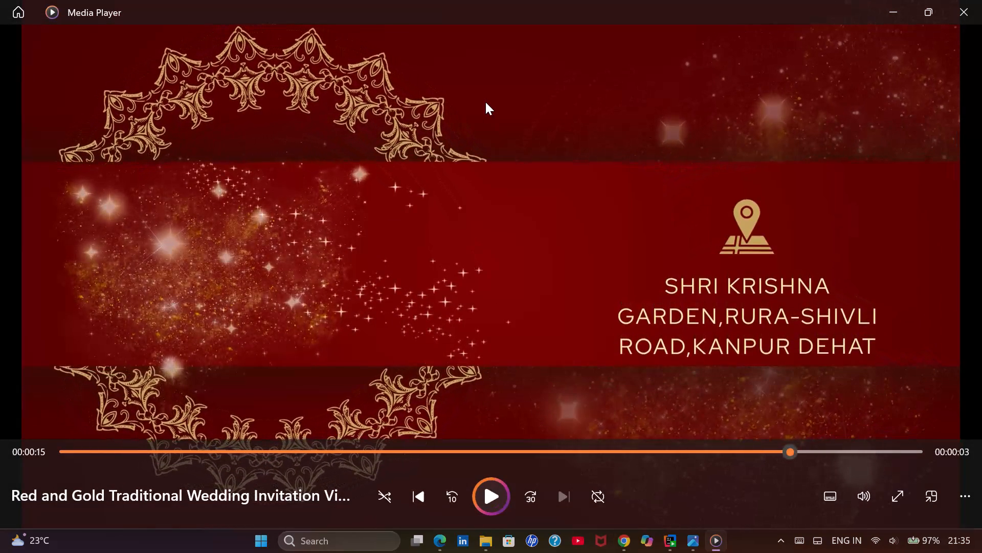
{"action": "key", "text": "space"}
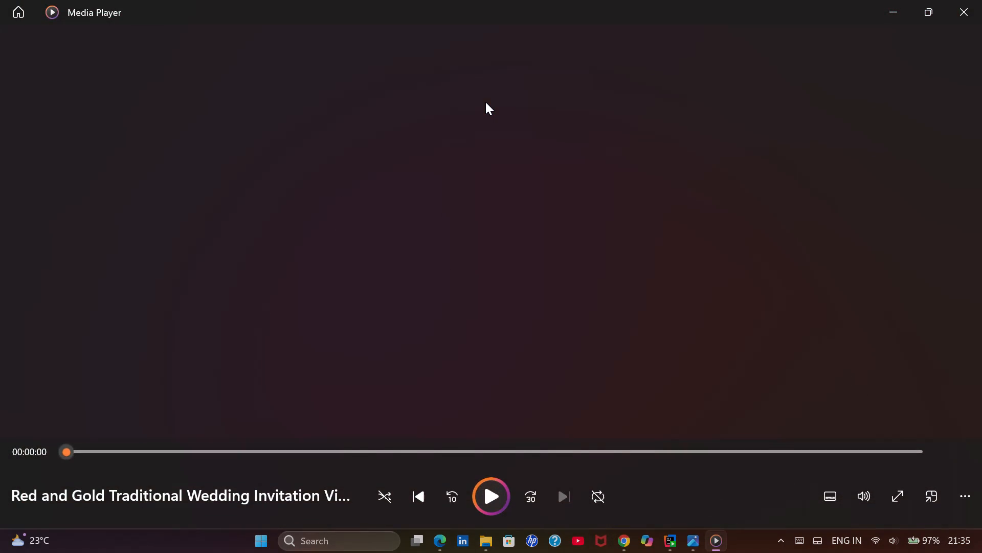
{"action": "key", "text": "space"}
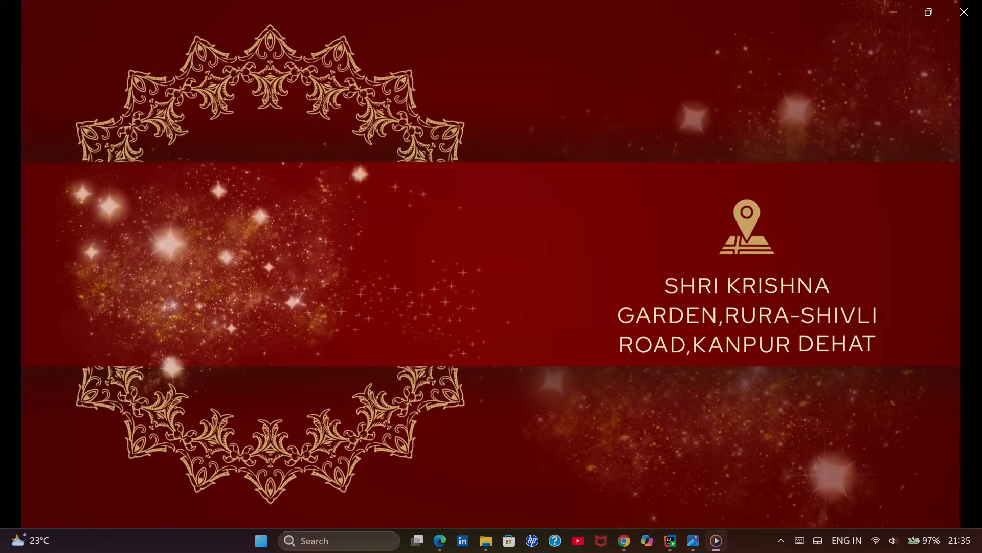
{"action": "key", "text": "space"}
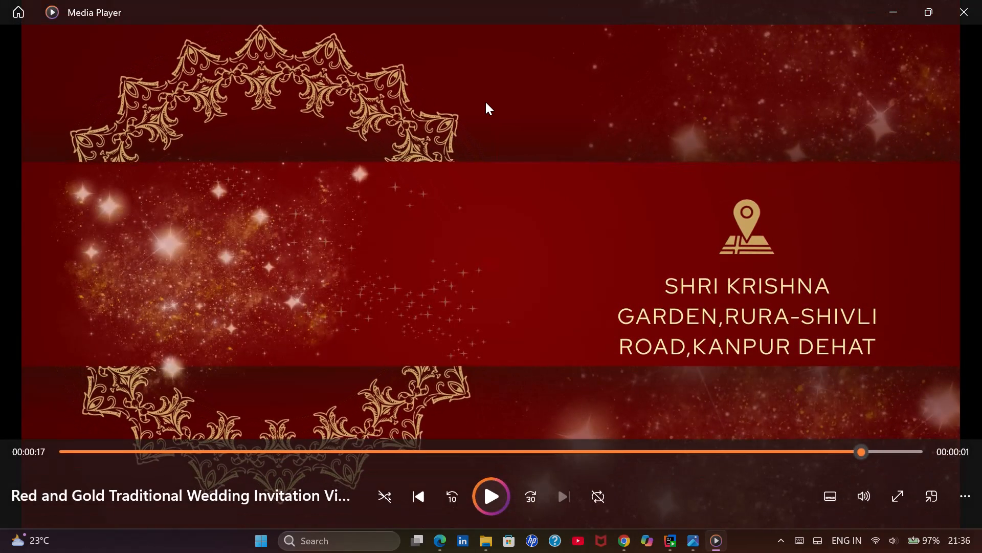
{"action": "key", "text": "space"}
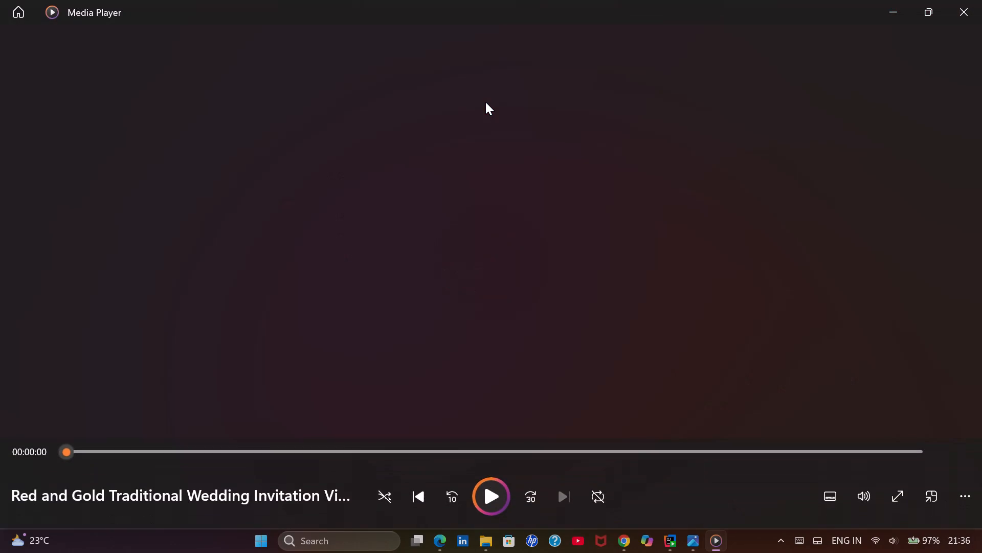
{"action": "key", "text": "space"}
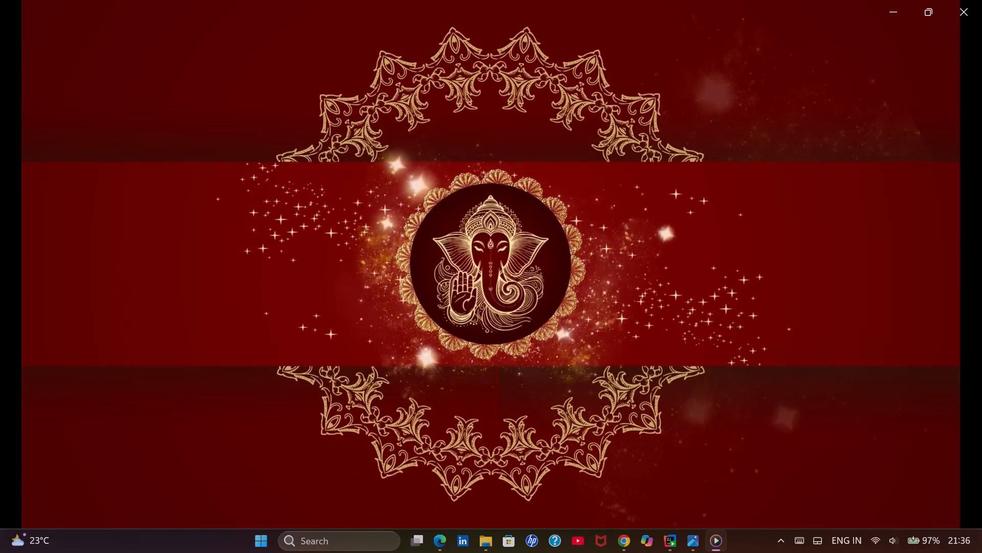
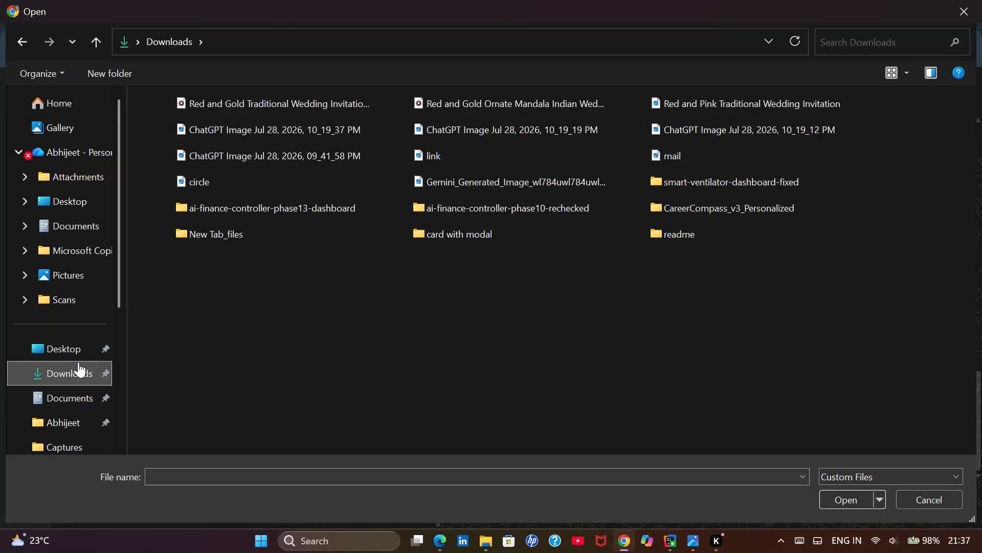
From Downloads, select the Red and Gold Traditional and Ornate Mandala invitation videos plus the Red and Pink Traditional Wedding Invitation image for upload.
{"action": "double_click", "coordinate": [78, 362]}
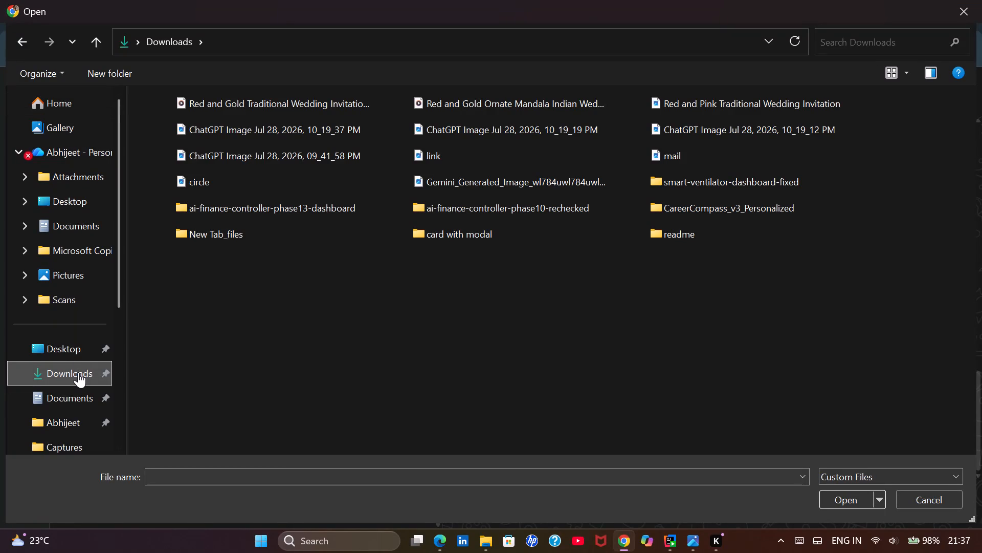
{"action": "triple_click", "coordinate": [78, 372]}
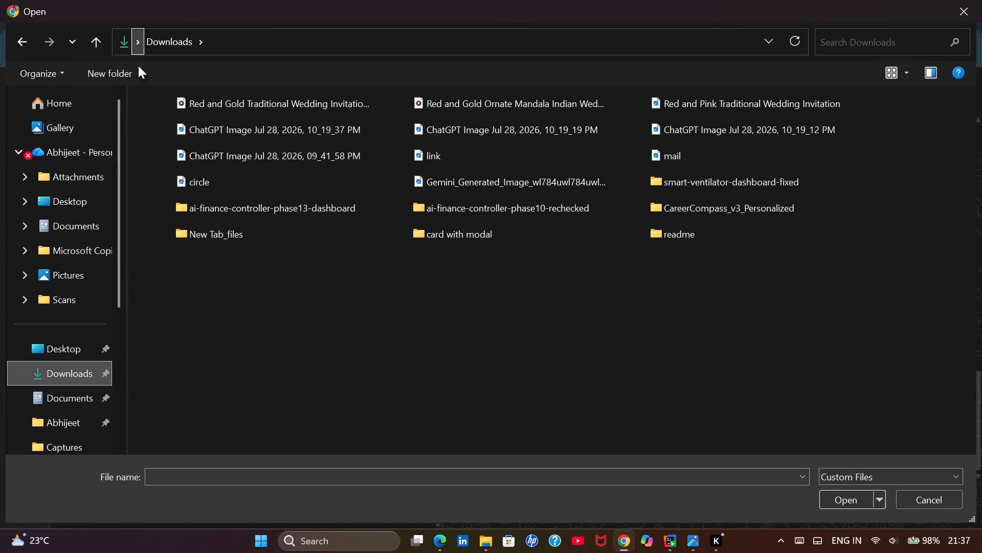
{"action": "left_click", "coordinate": [146, 99]}
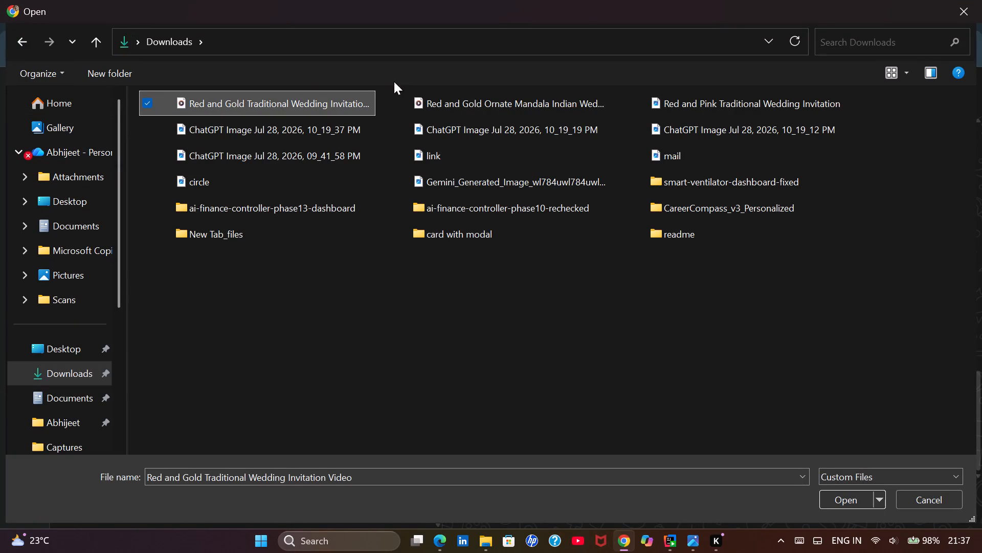
{"action": "left_click", "coordinate": [384, 101]}
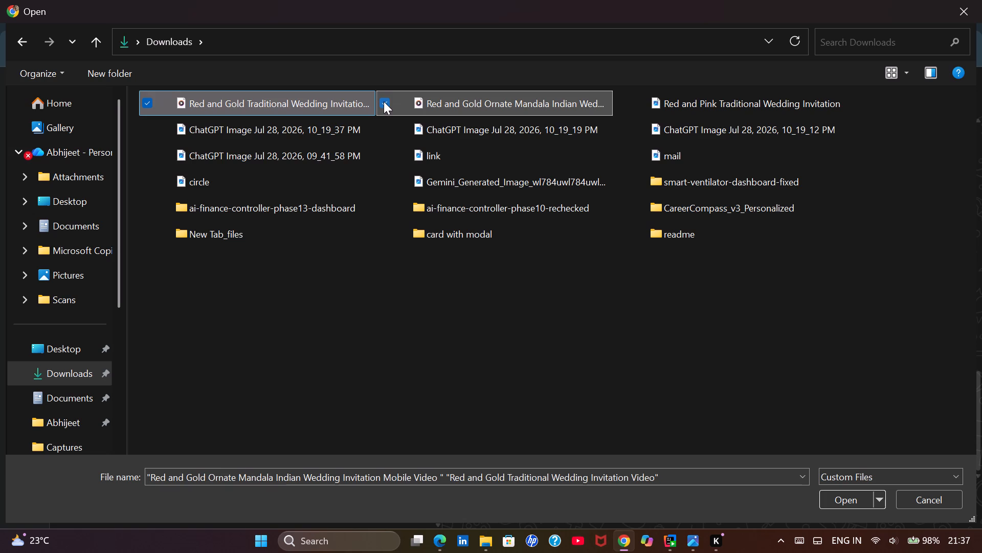
{"action": "left_click", "coordinate": [617, 100]}
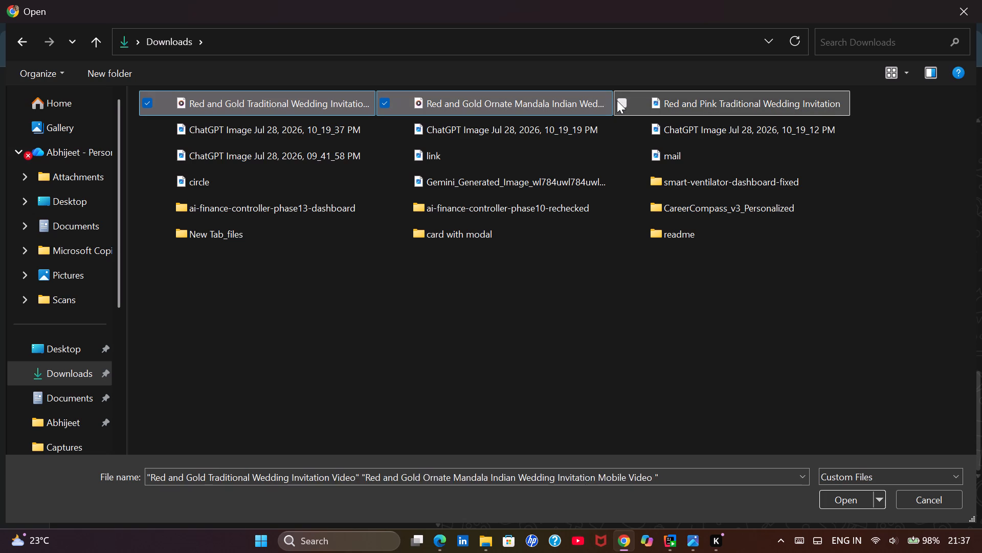